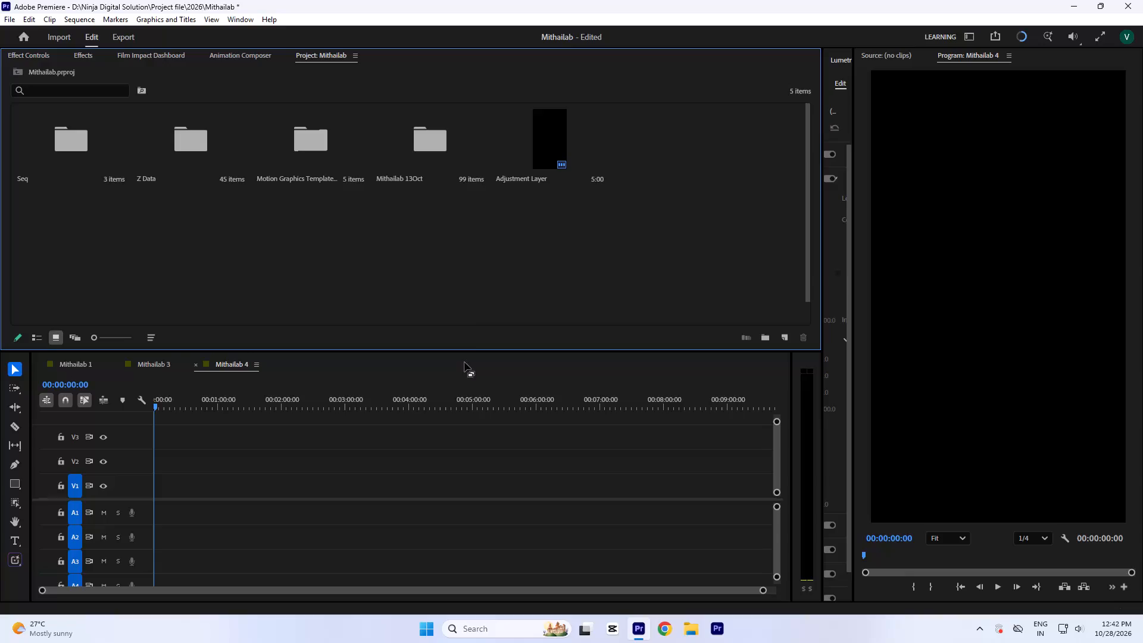
# Import the Mithai lab Images folder from the Video Data folder in Ninja Digital Solution on Local Disk (D:) into the project.
pyautogui.click(413, 136)
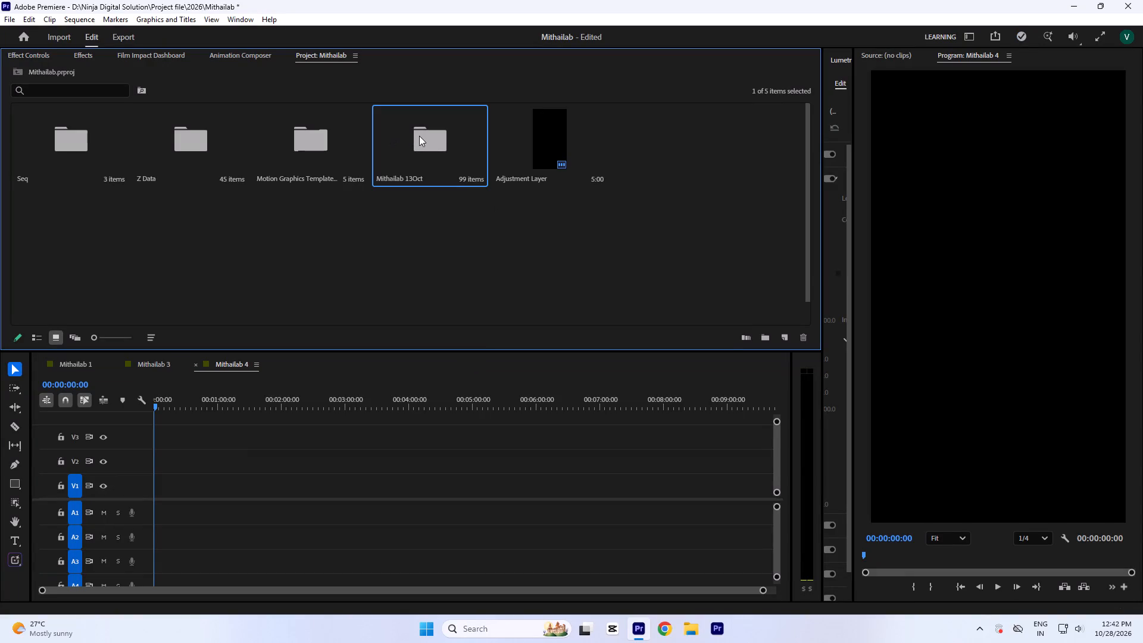
pyautogui.click(371, 259)
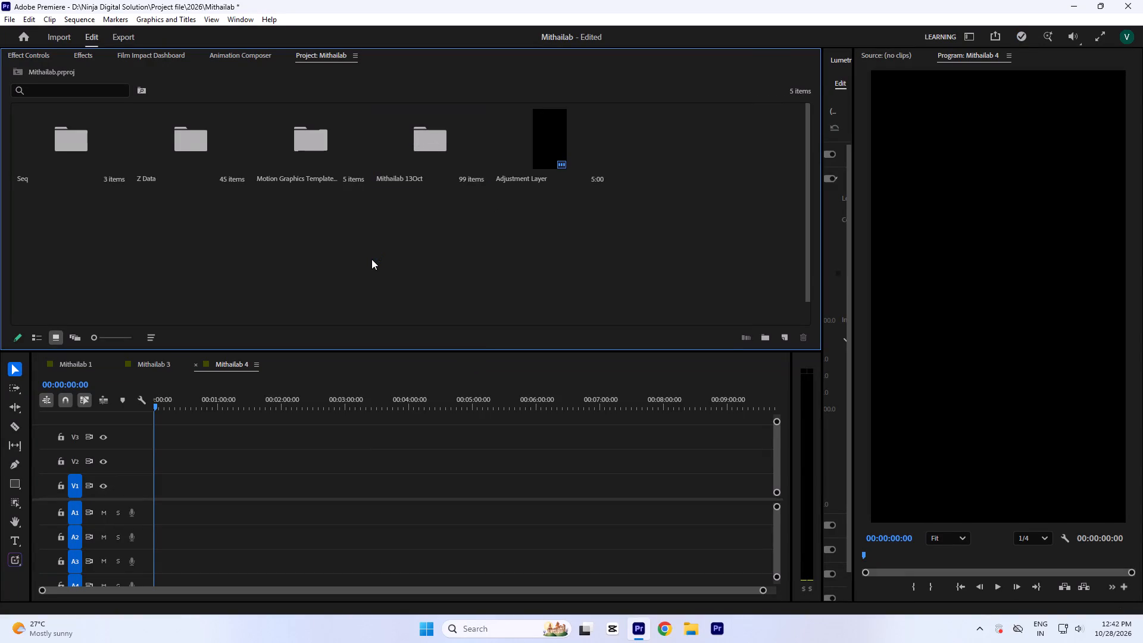
pyautogui.doubleClick(371, 259)
pyautogui.click(199, 373)
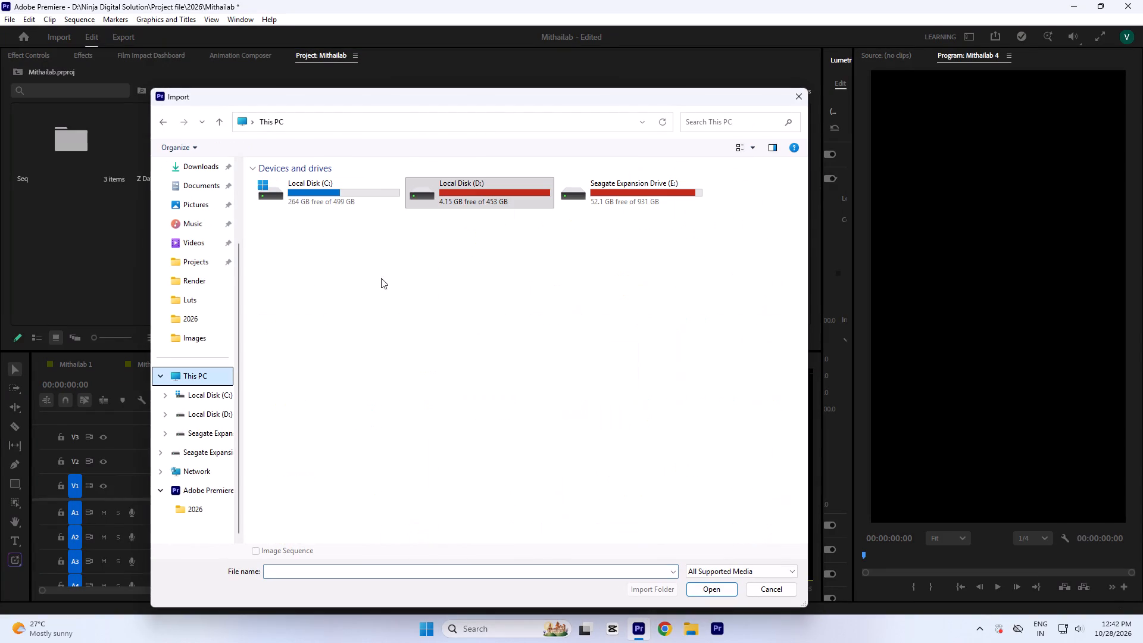
pyautogui.doubleClick(461, 193)
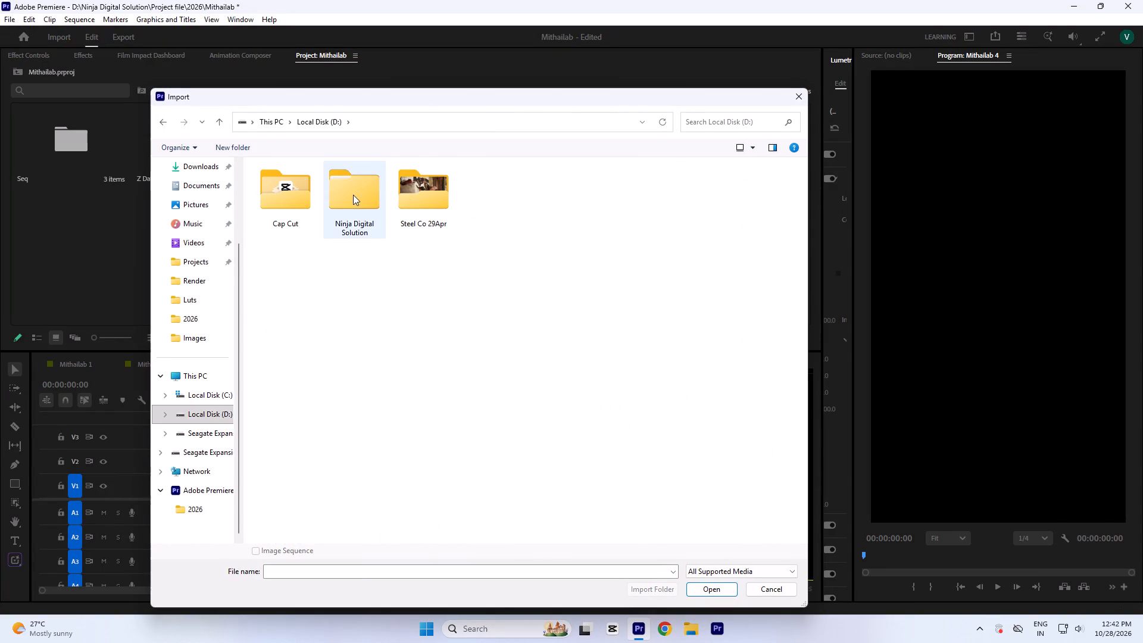
pyautogui.doubleClick(353, 194)
pyautogui.doubleClick(296, 313)
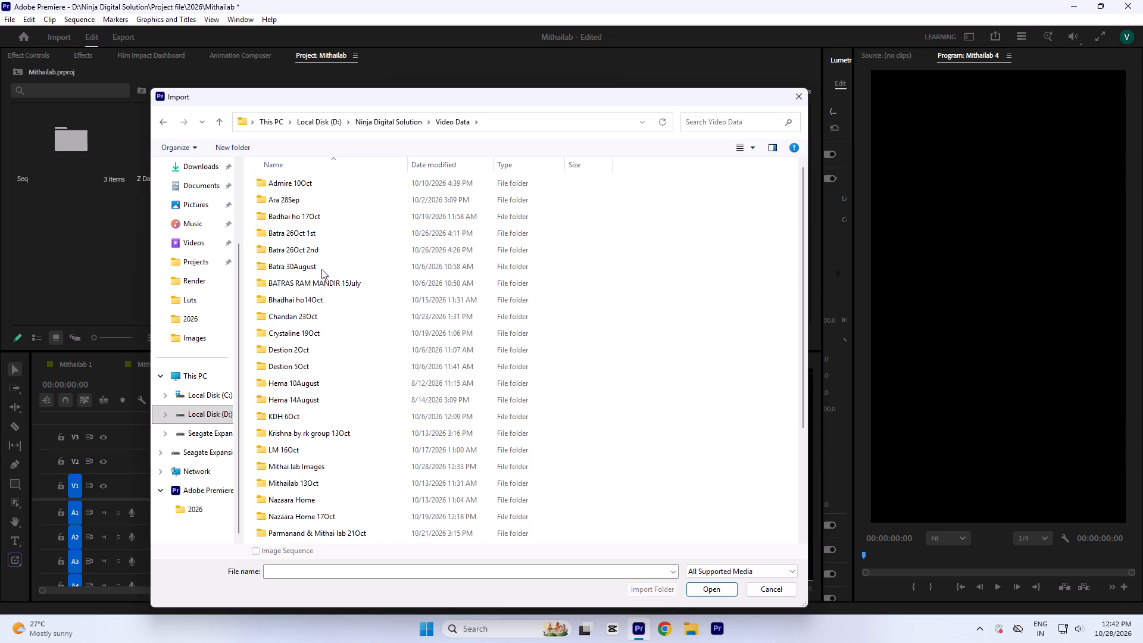
pyautogui.click(352, 463)
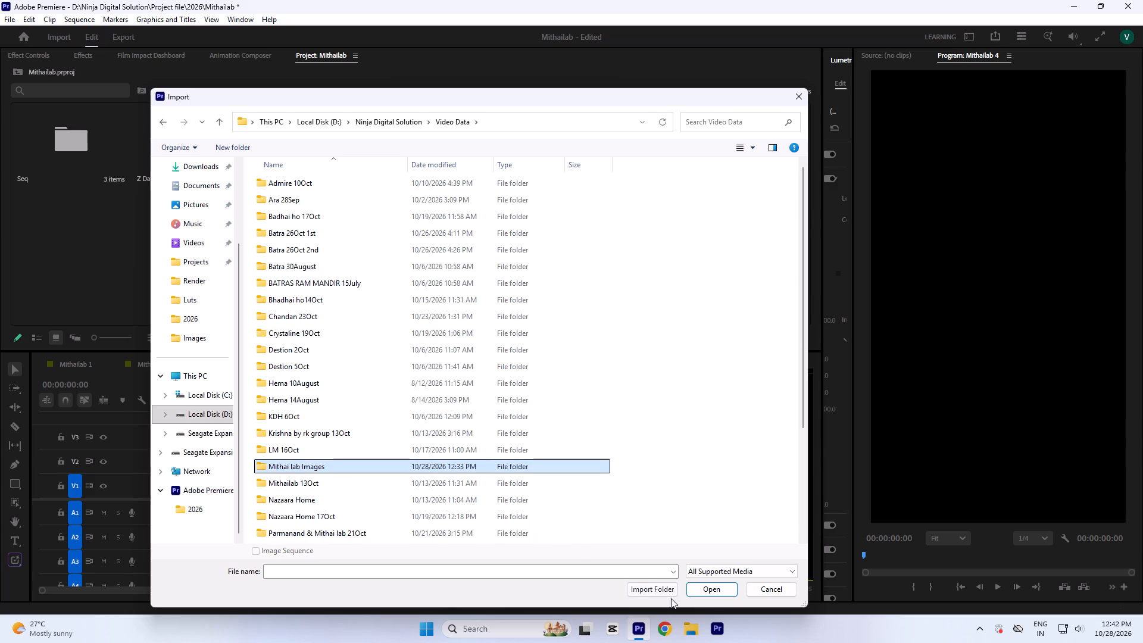
pyautogui.click(657, 585)
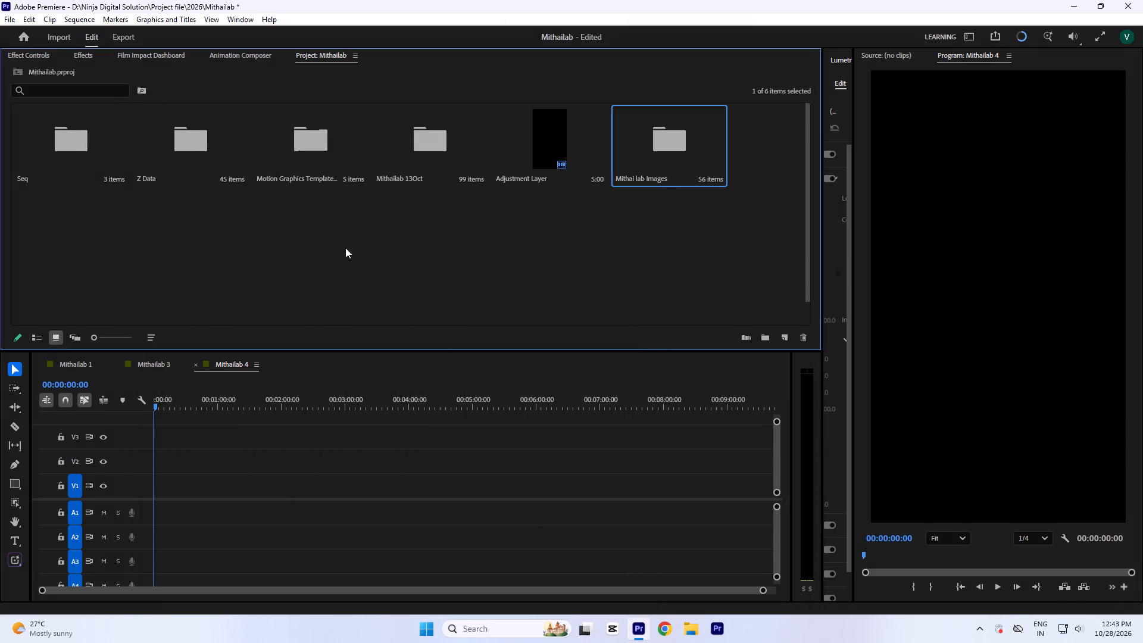
# Open the imported Mithai lab Images bin and sort its thumbnails by Name.
pyautogui.doubleClick(694, 151)
pyautogui.click(151, 337)
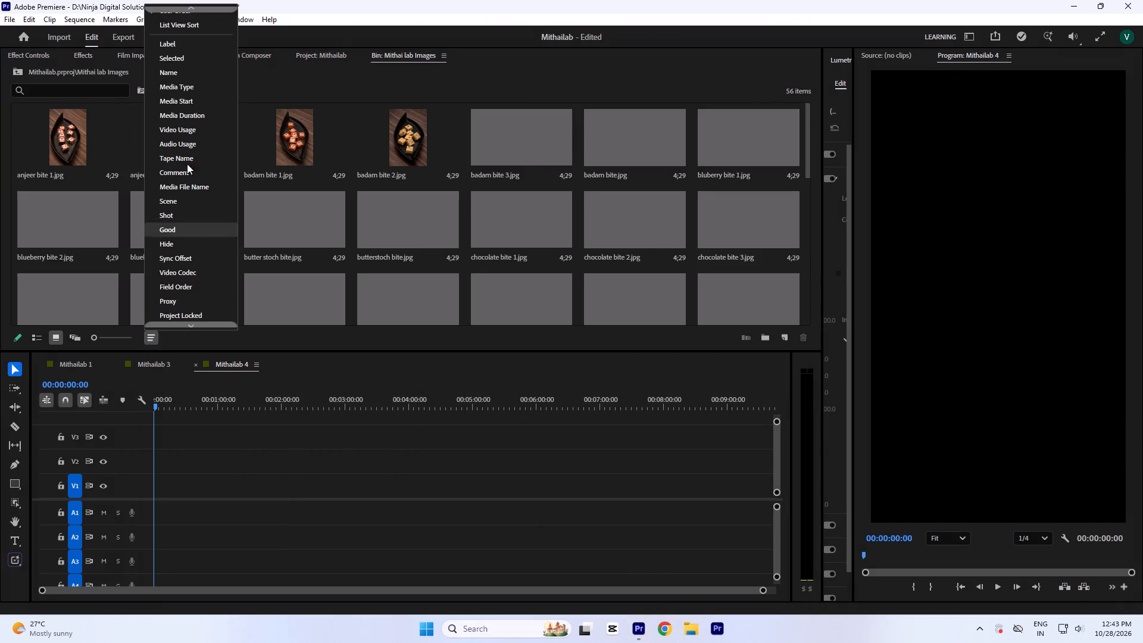
pyautogui.click(190, 65)
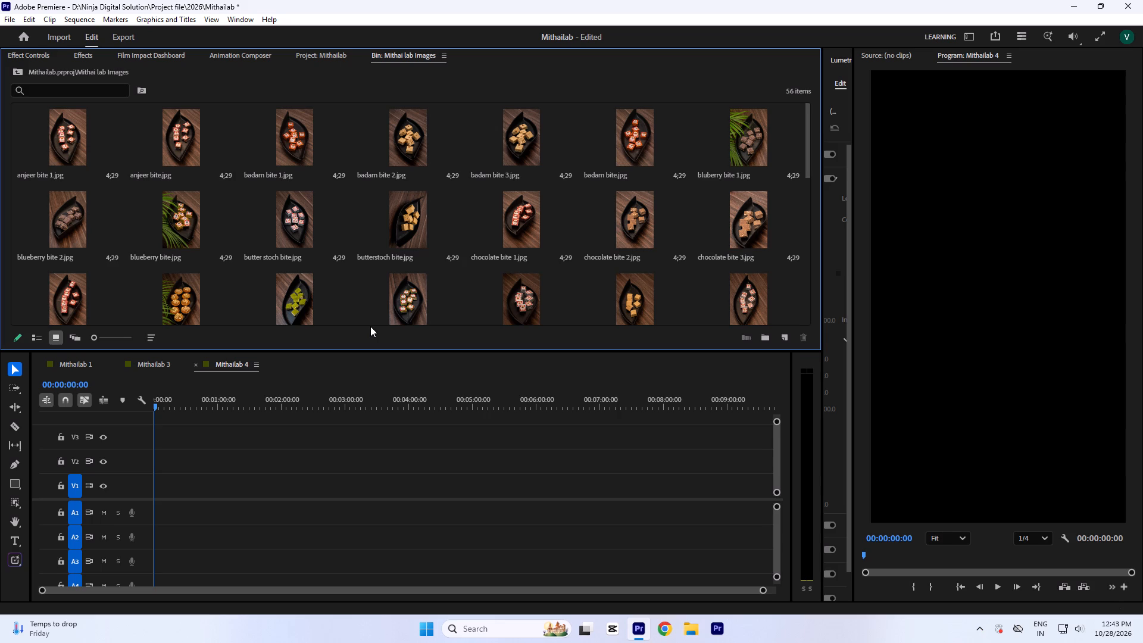
# Browse the sweets photos in the bin, previewing rose crunch 1.jpg, paan crunch 1.jpg and butterstoch bite.jpg in the Source monitor.
pyautogui.moveTo(65, 642); pyautogui.dragTo(588, 558, button='right')
pyautogui.scroll(-5, 375, 217)
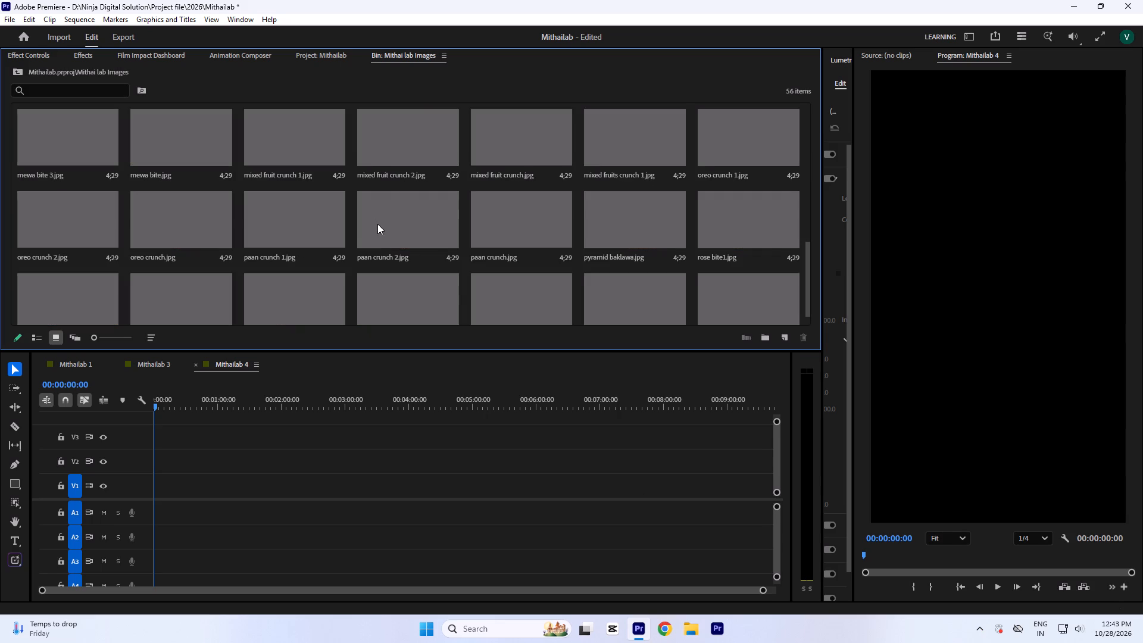
pyautogui.scroll(-5, 378, 229)
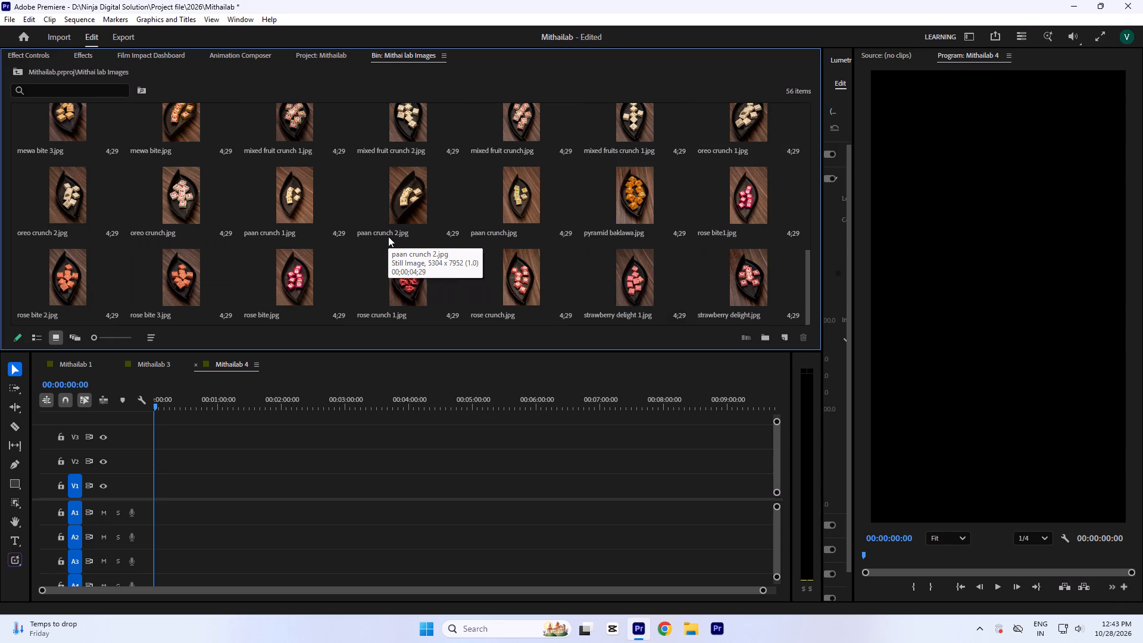
pyautogui.tripleClick(403, 282)
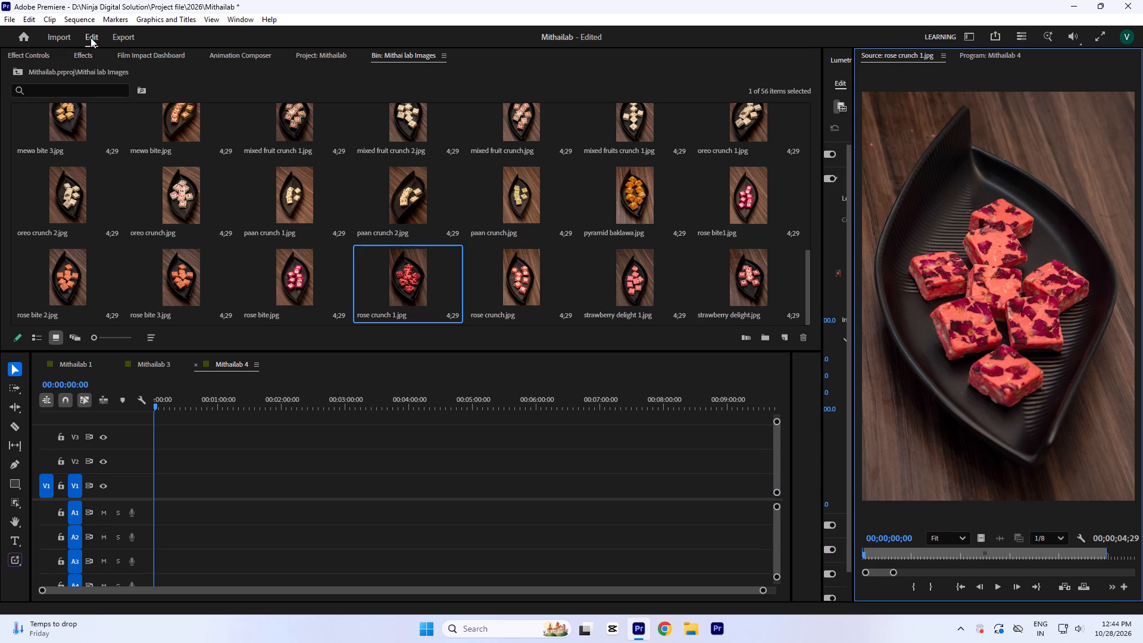
pyautogui.doubleClick(290, 199)
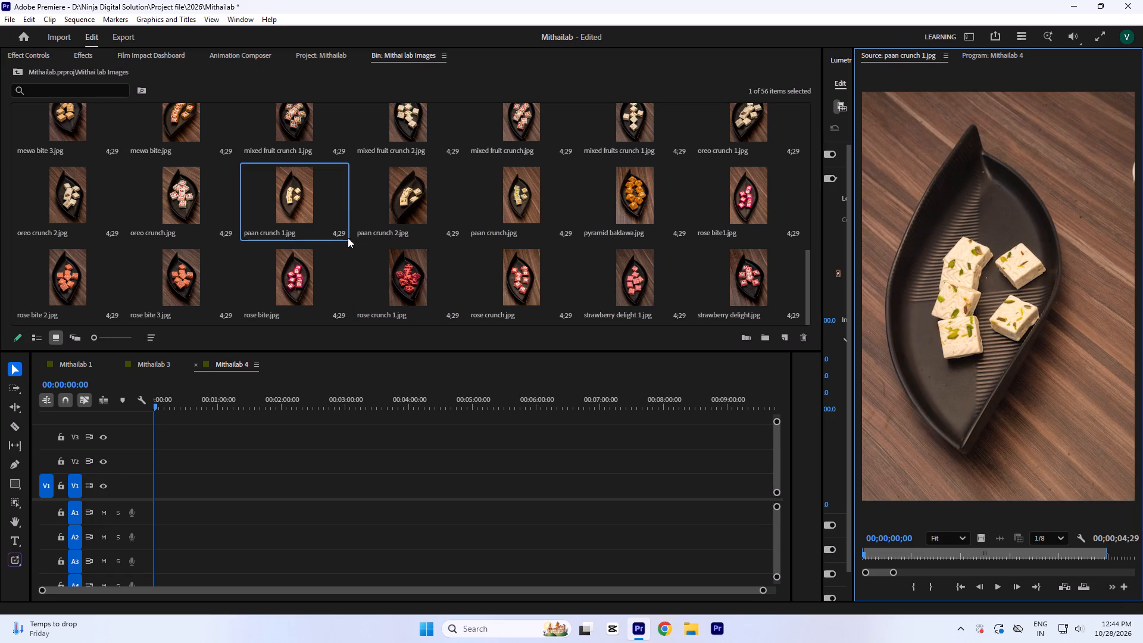
pyautogui.scroll(13, 393, 251)
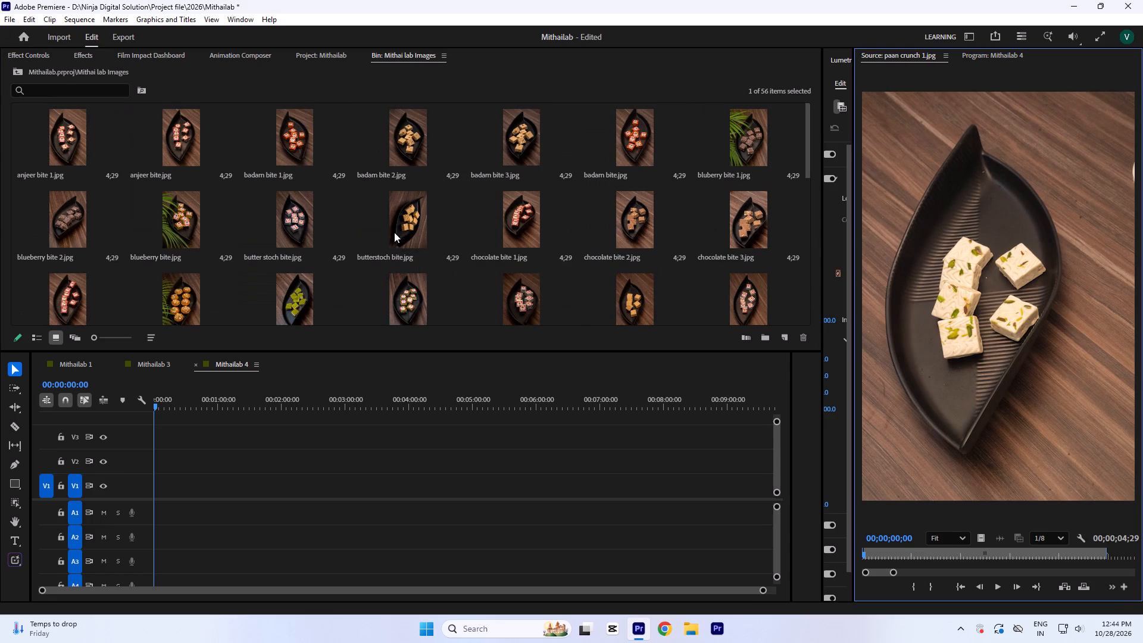
pyautogui.doubleClick(398, 220)
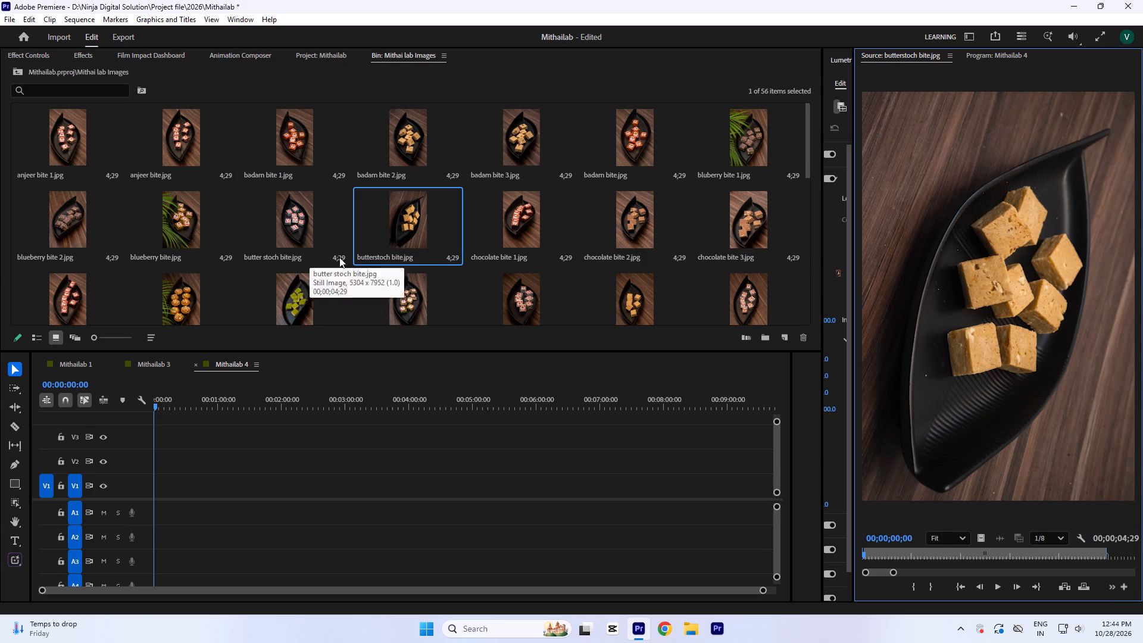
# Compare wrapped and unwrapped sweets by previewing butter stoch bite.jpg, mango delight 2.jpg, mango bite.jpg and mango bite 1.jpg.
pyautogui.scroll(-6, 294, 255)
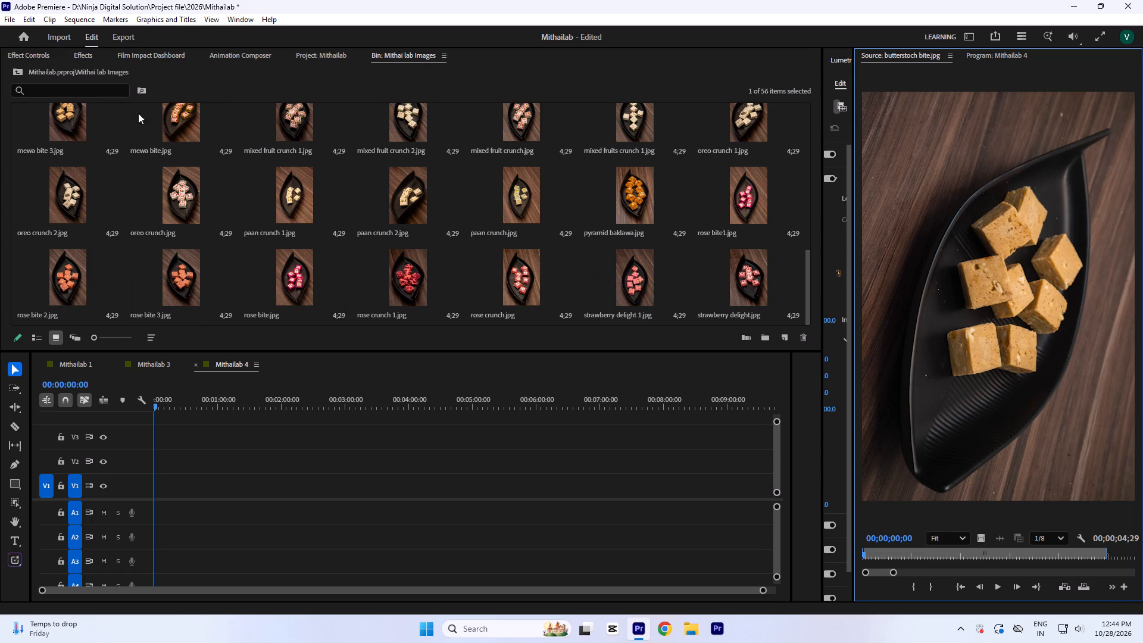
pyautogui.scroll(-1, 336, 250)
pyautogui.scroll(1, 385, 261)
pyautogui.scroll(3, 245, 229)
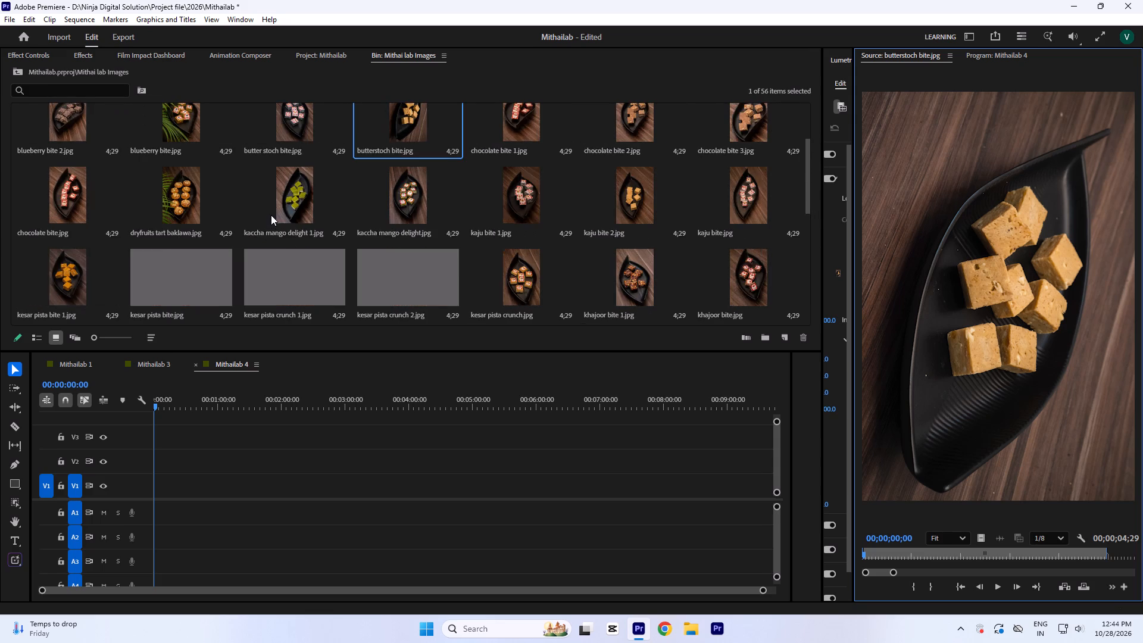
pyautogui.scroll(9, 271, 215)
pyautogui.doubleClick(296, 141)
pyautogui.doubleClick(282, 245)
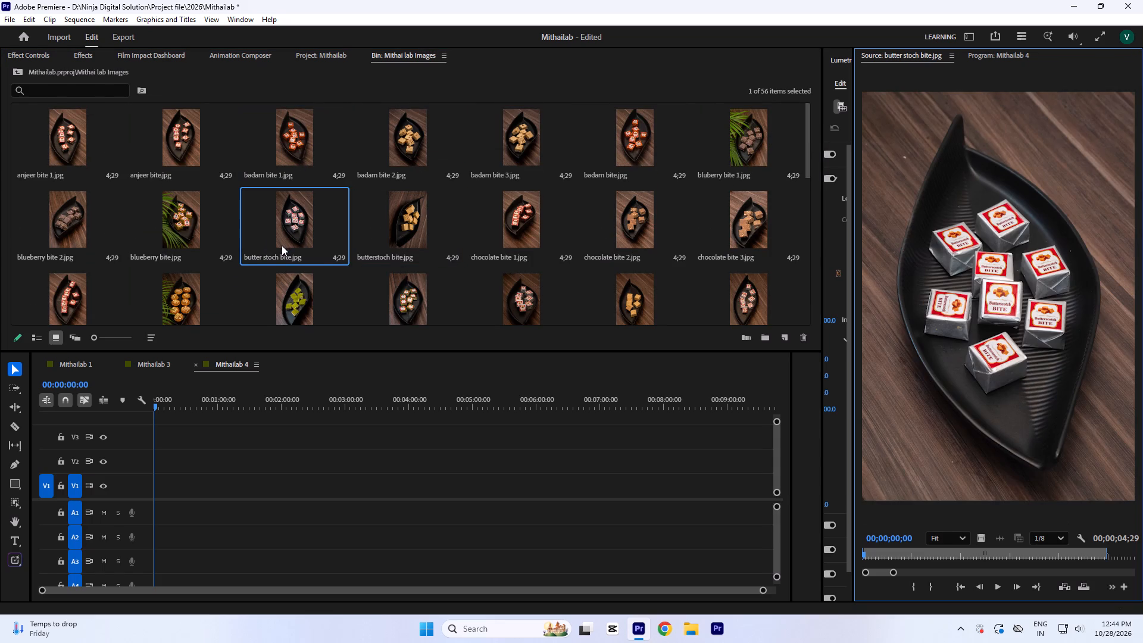
pyautogui.scroll(-3, 282, 245)
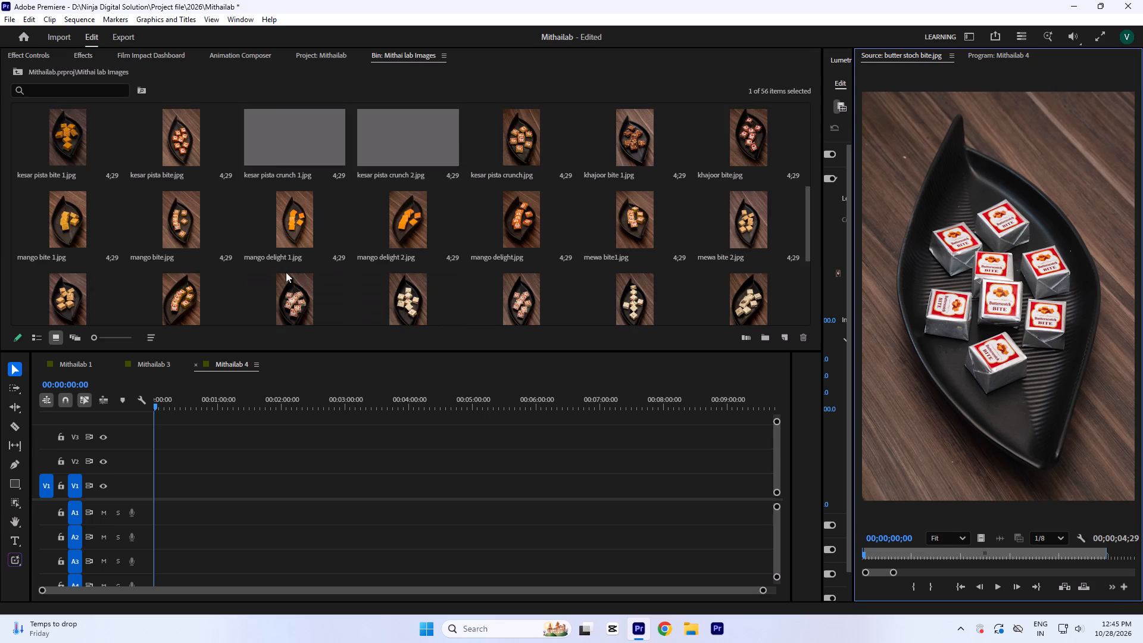
pyautogui.doubleClick(390, 214)
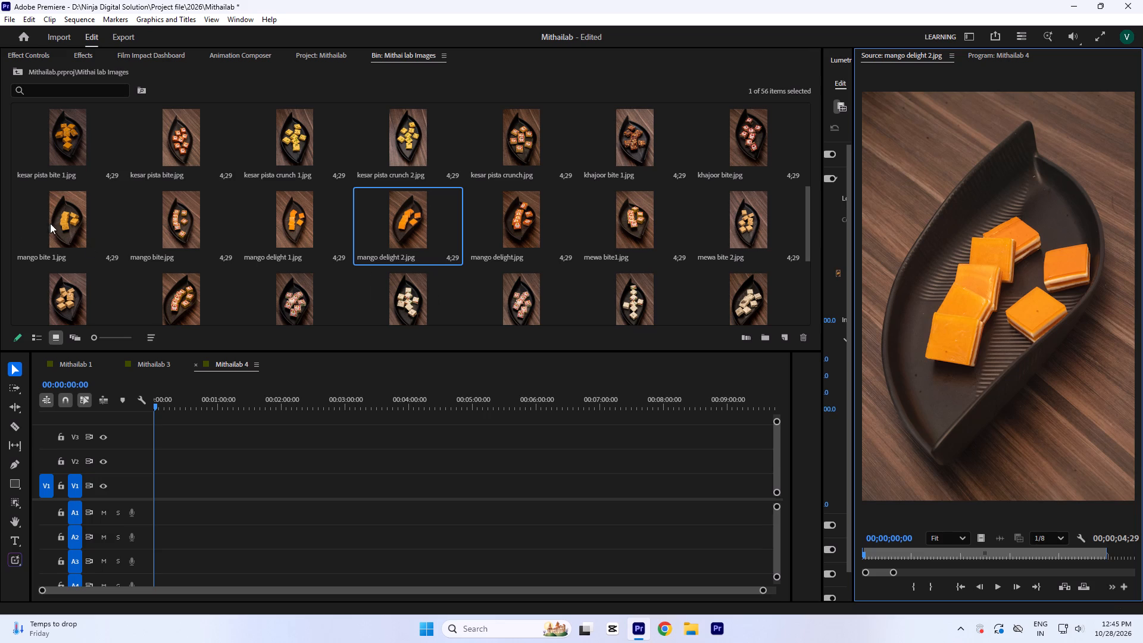
pyautogui.doubleClick(186, 220)
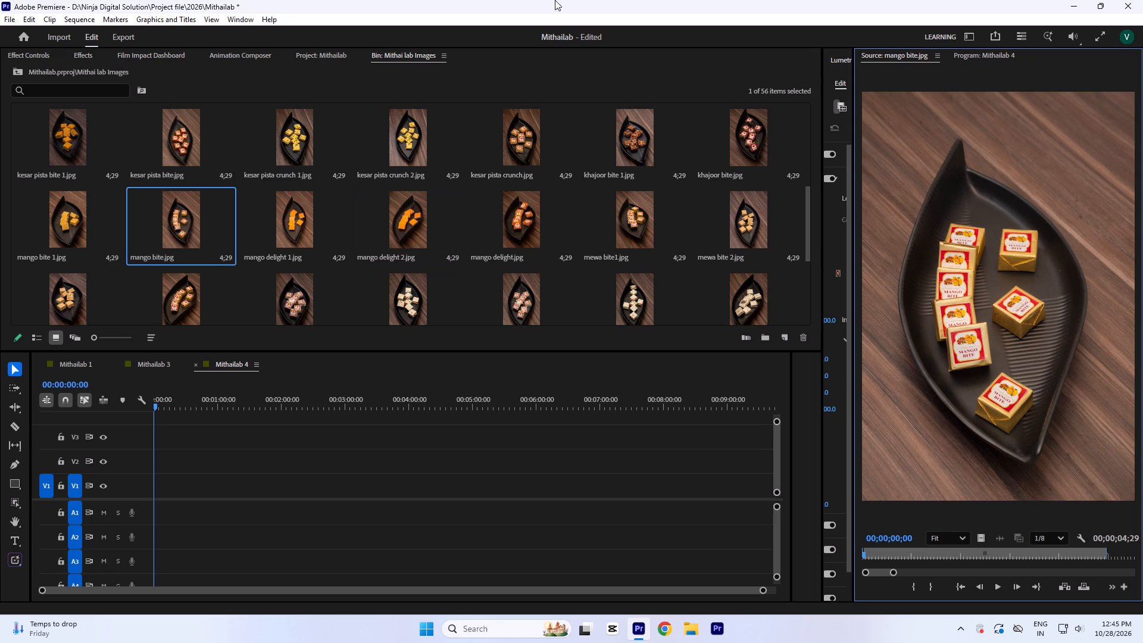
pyautogui.doubleClick(63, 220)
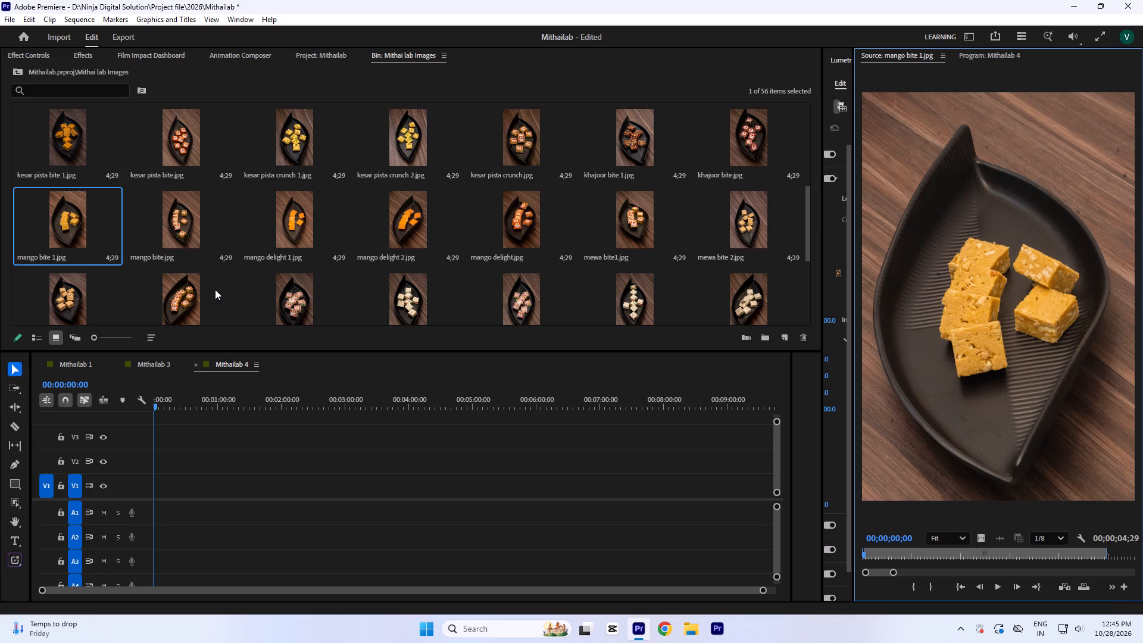
# Examine the rose crunch.jpg, strawberry delight.jpg, strawberry delight 1.jpg and anjeer bite 1.jpg photos in the Source monitor.
pyautogui.scroll(-3, 307, 254)
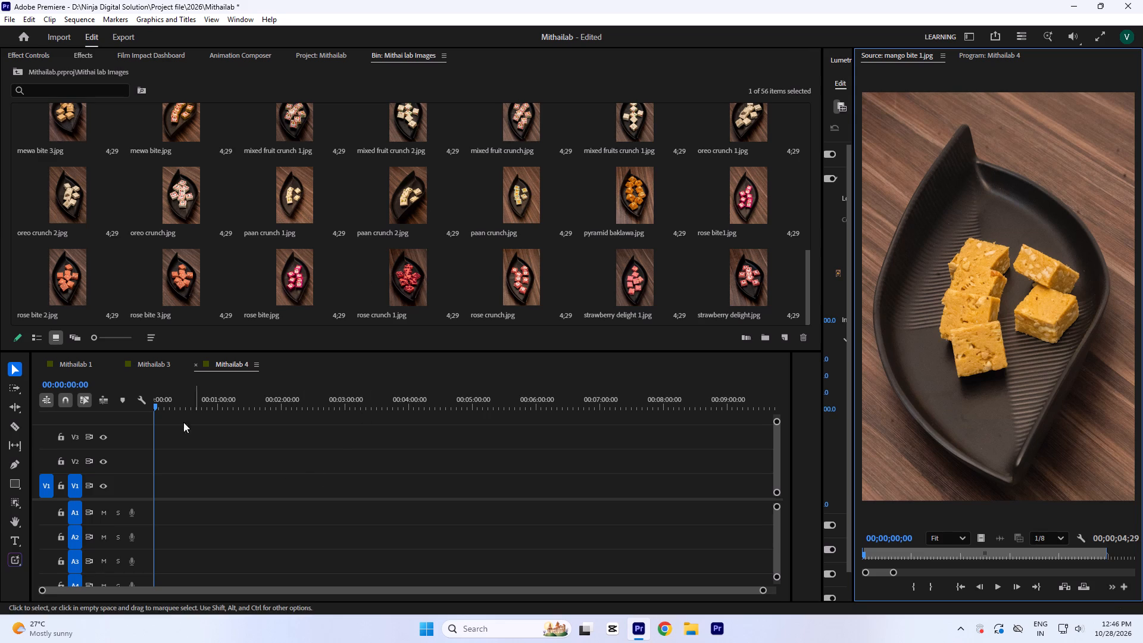
pyautogui.scroll(13, 212, 223)
pyautogui.scroll(-2, 213, 223)
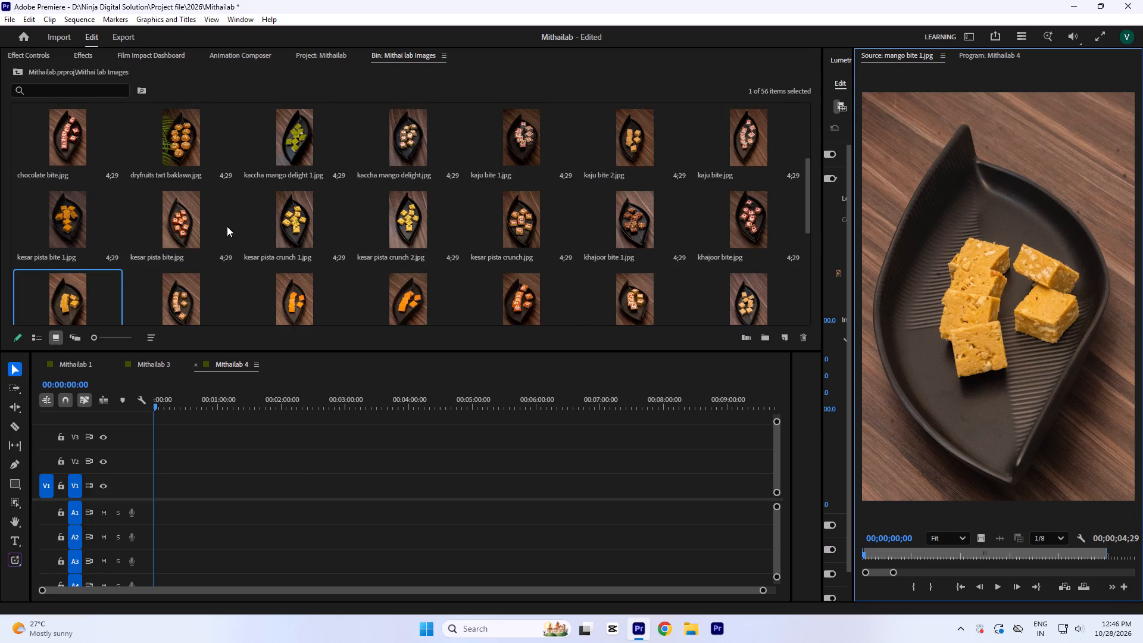
pyautogui.scroll(-5, 386, 251)
pyautogui.doubleClick(513, 283)
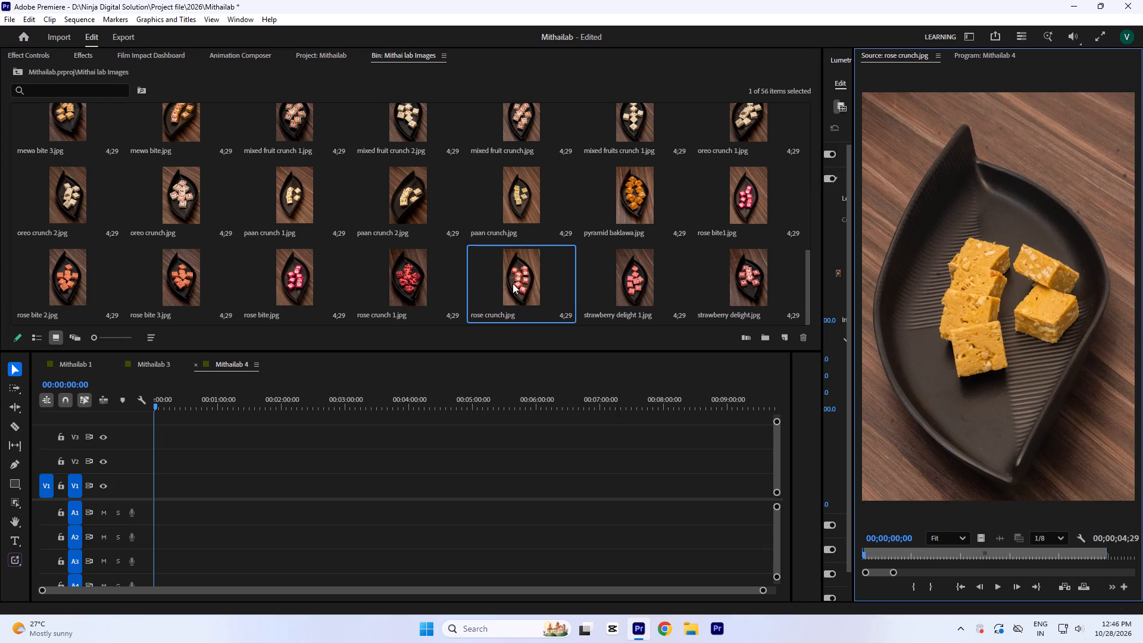
pyautogui.doubleClick(633, 285)
pyautogui.doubleClick(736, 285)
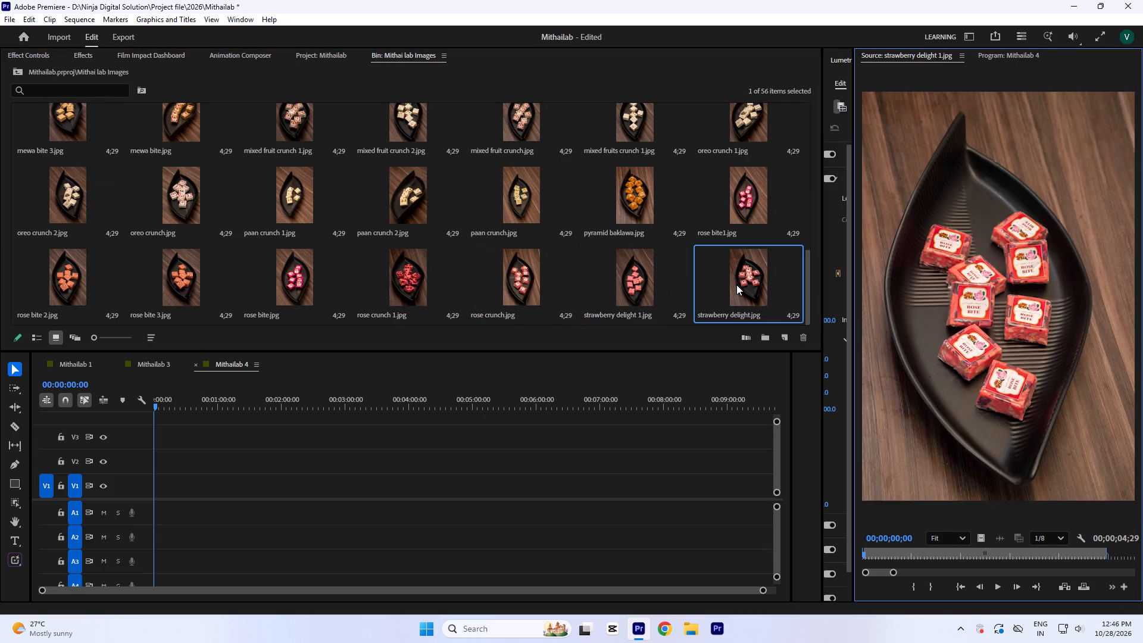
pyautogui.doubleClick(627, 274)
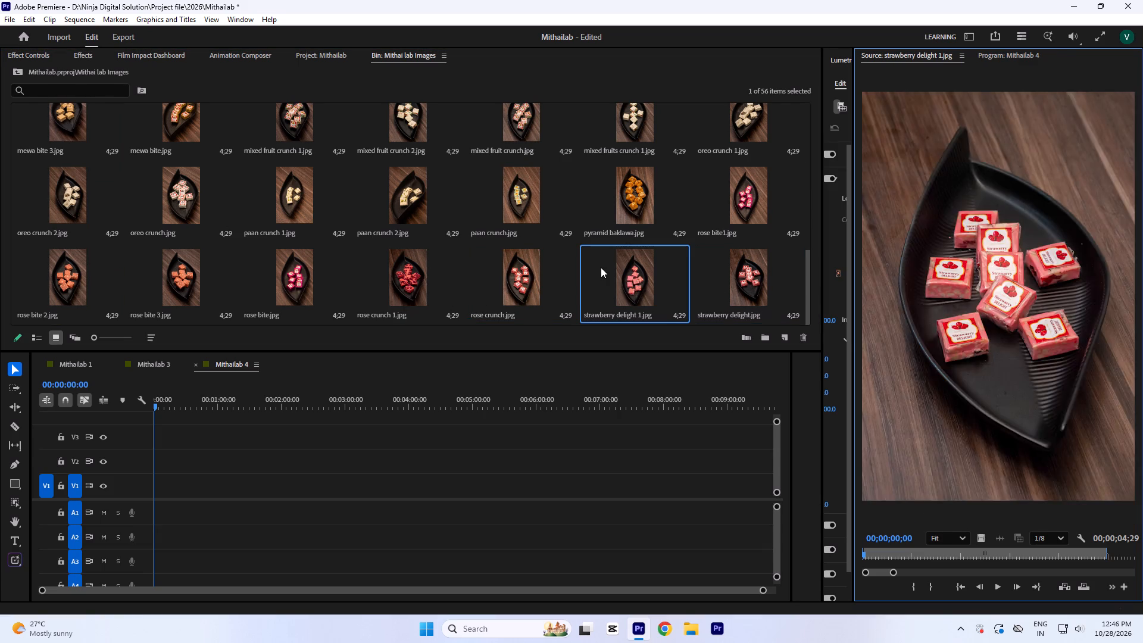
pyautogui.scroll(19, 613, 277)
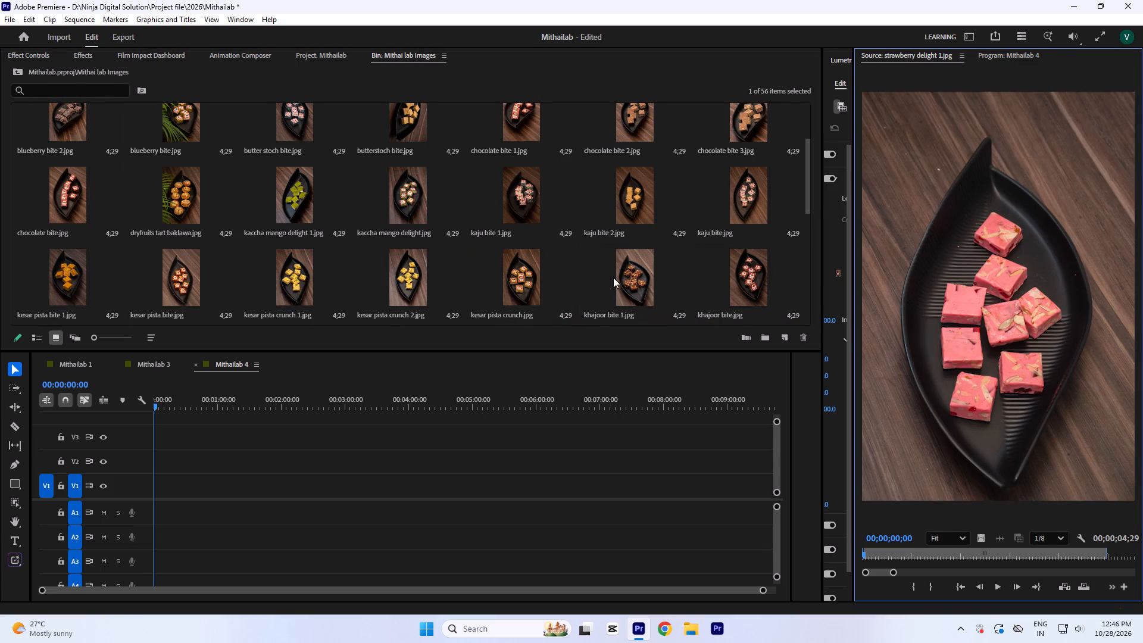
pyautogui.scroll(7, 613, 277)
pyautogui.scroll(17, 598, 273)
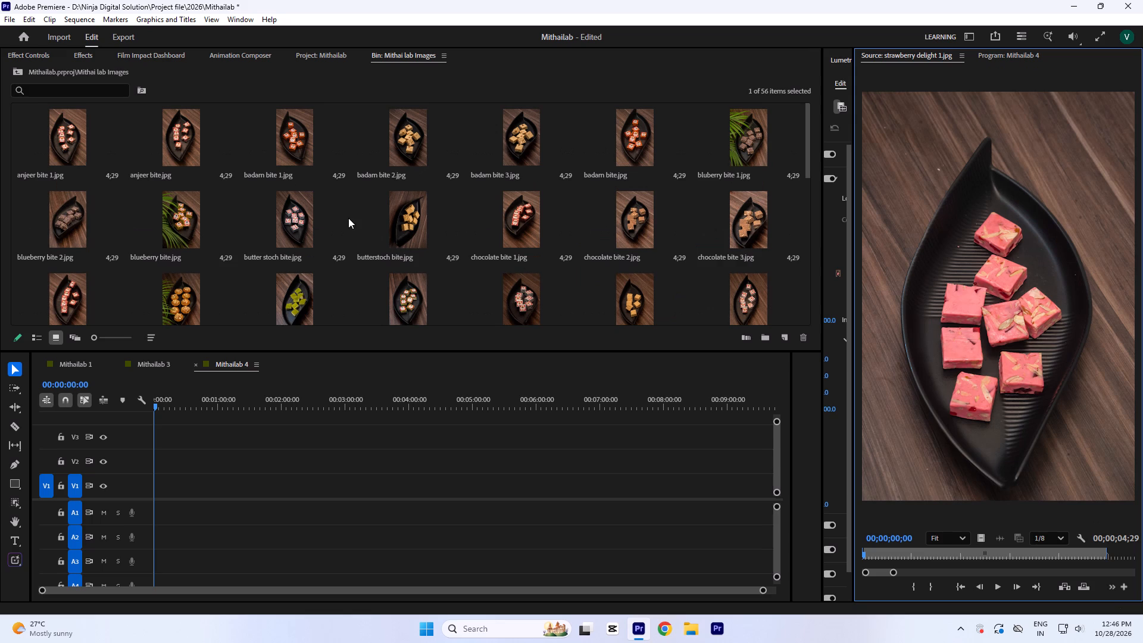
pyautogui.scroll(4, 160, 242)
pyautogui.doubleClick(58, 144)
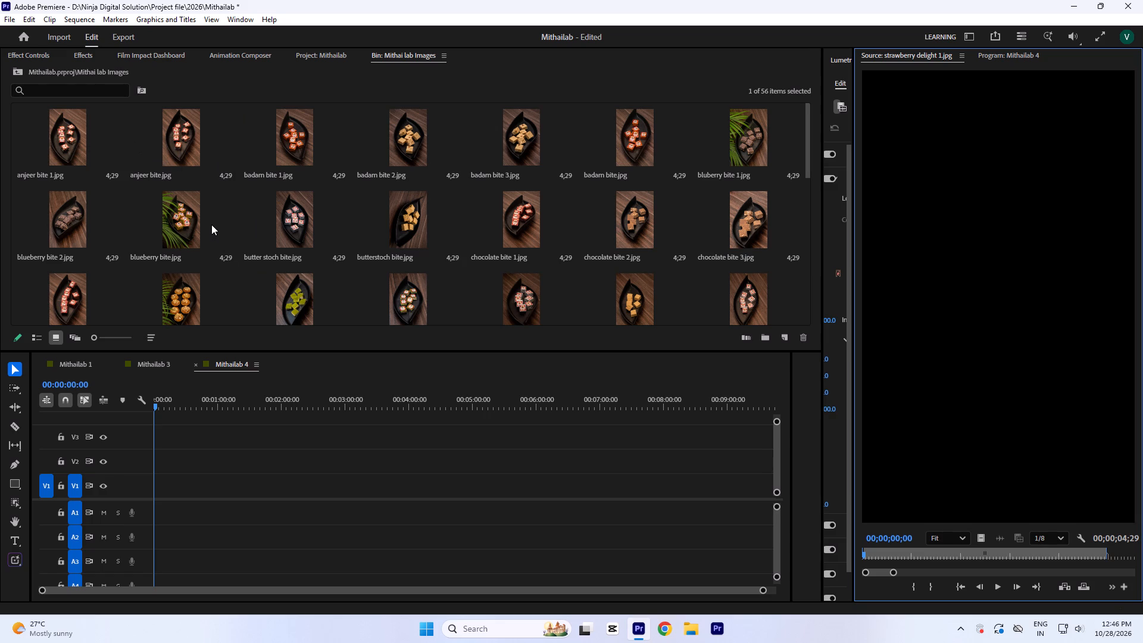
pyautogui.doubleClick(70, 132)
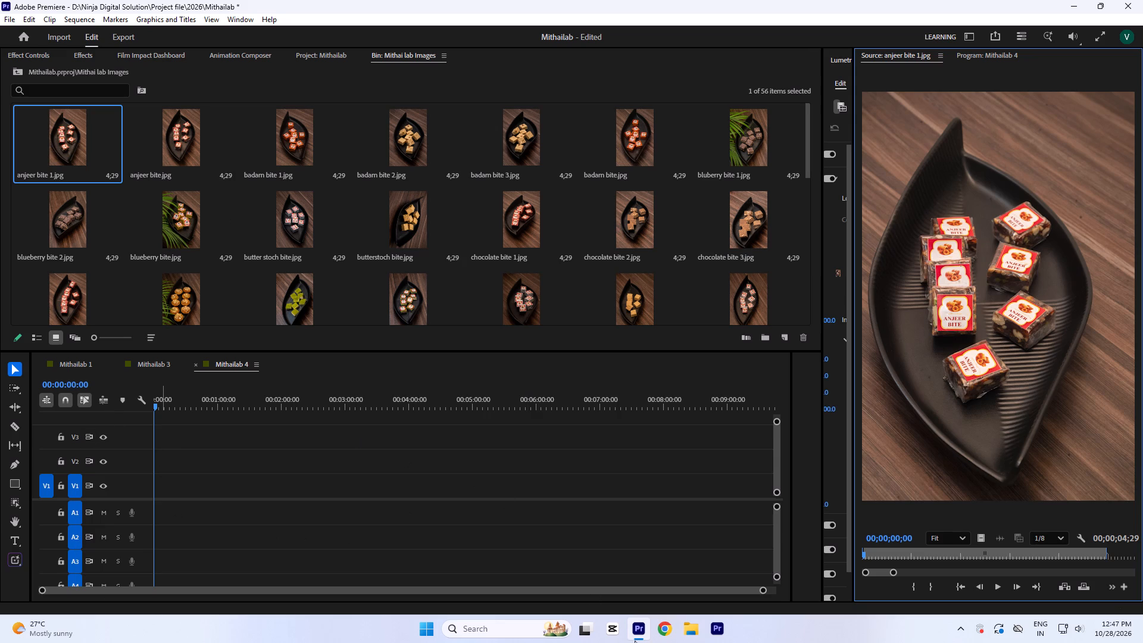
pyautogui.click(663, 633)
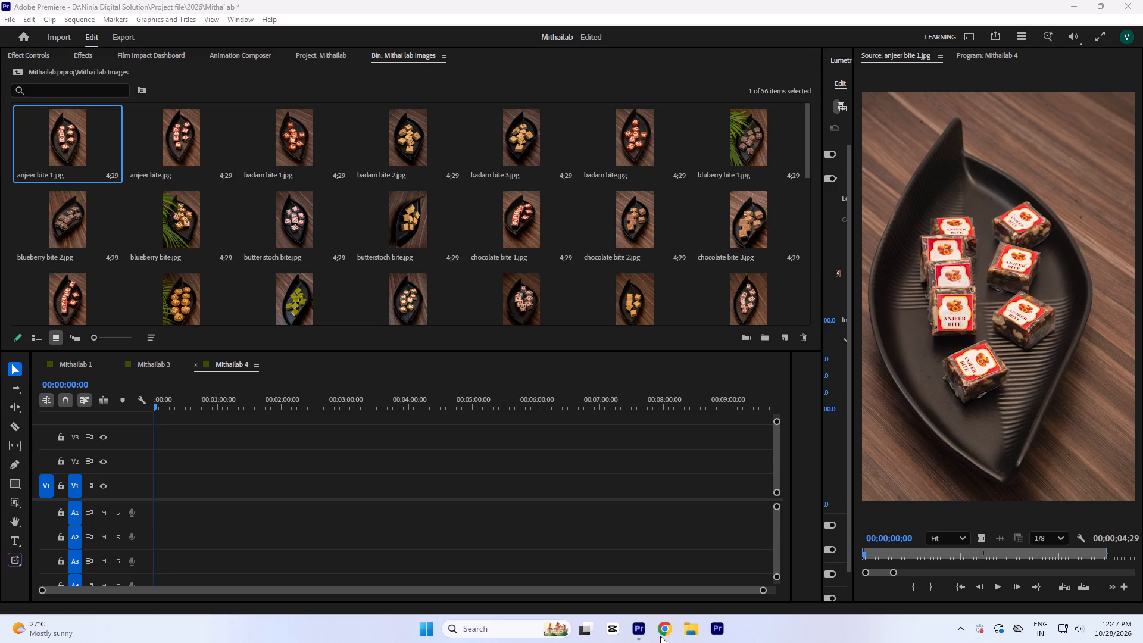
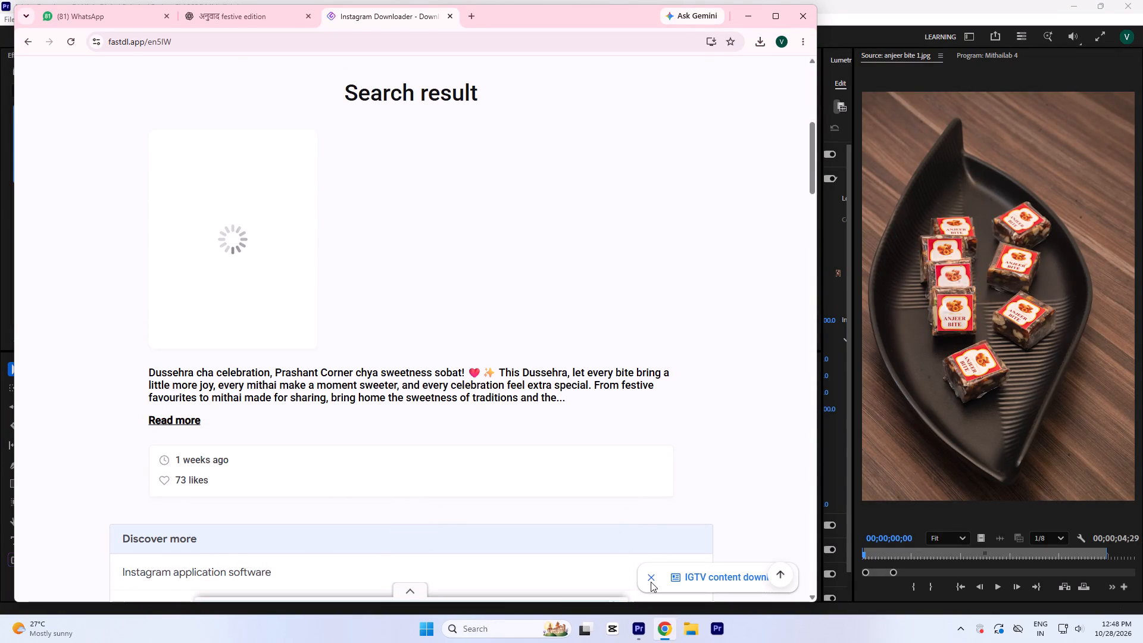
# Dismiss the overlay on the Instagram Downloader result page and download the Dussehra celebration video.
pyautogui.click(651, 582)
pyautogui.click(547, 539)
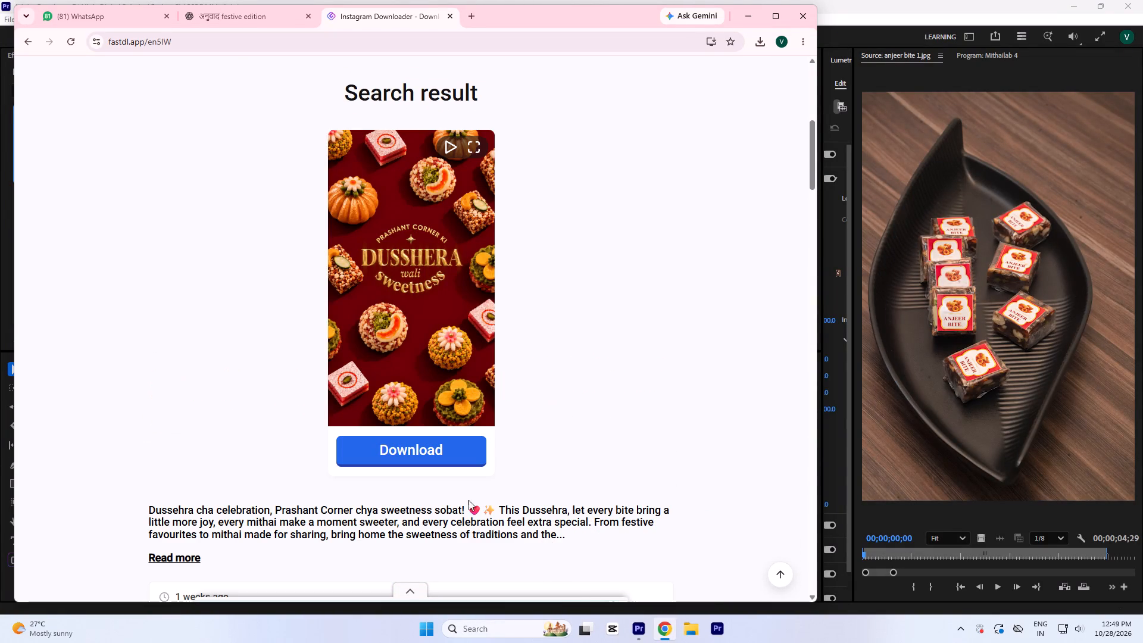
pyautogui.click(434, 457)
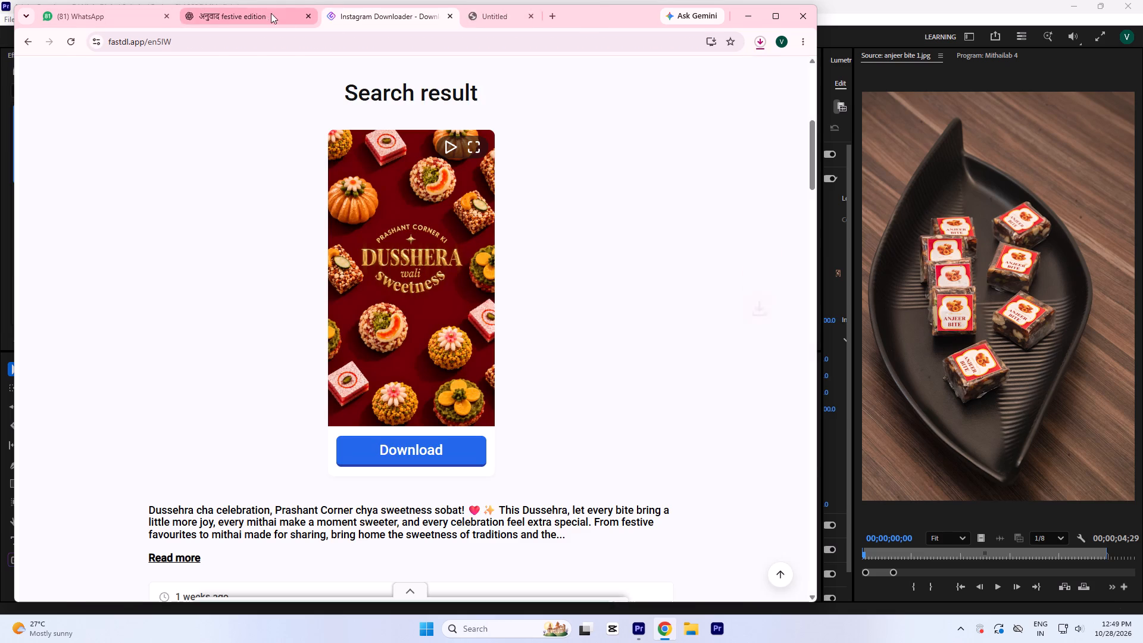
# Bring the downloaded Dussehra video into Adobe Premiere at the start of V1 in Mithailab 4, keeping the existing sequence settings.
pyautogui.click(754, 39)
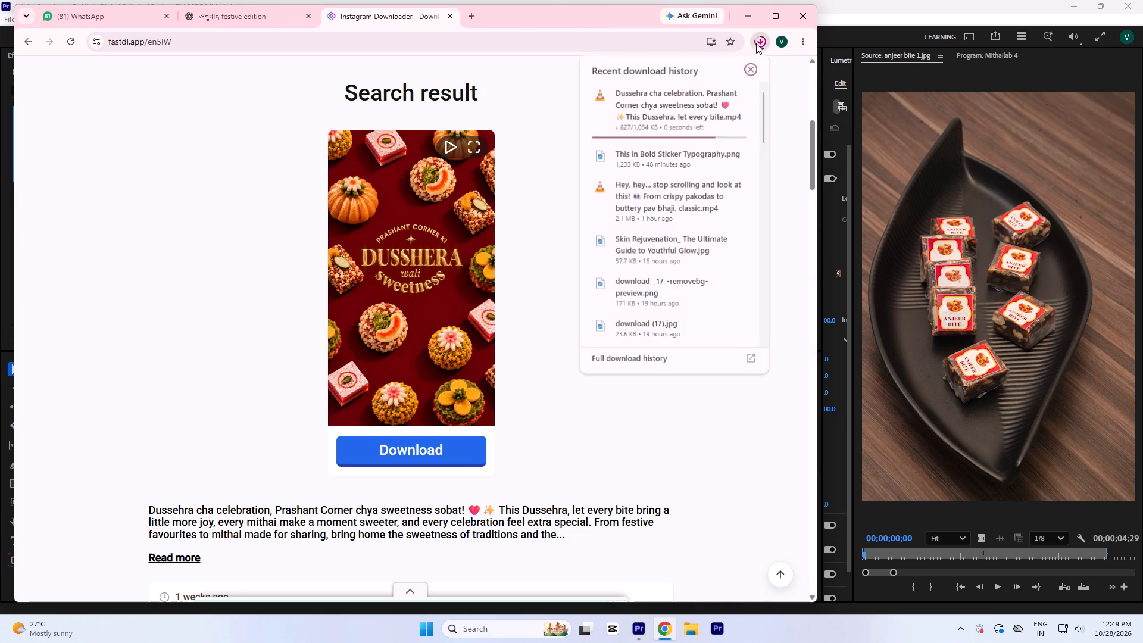
pyautogui.moveTo(655, 108); pyautogui.dragTo(251, 470)
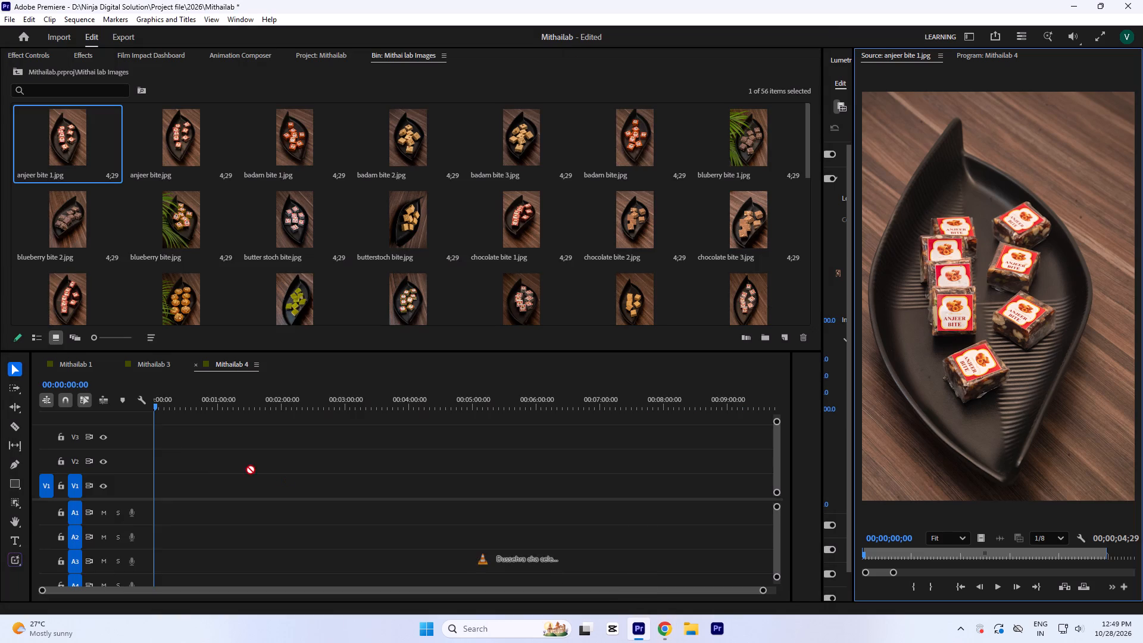
pyautogui.moveTo(251, 470); pyautogui.dragTo(146, 493)
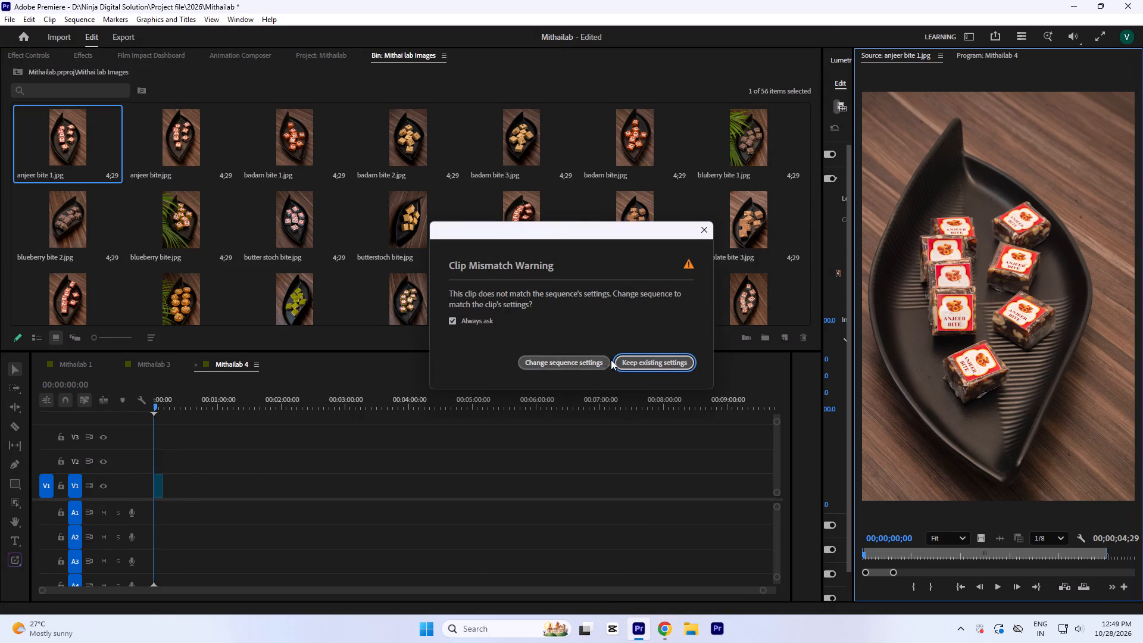
pyautogui.click(637, 361)
# Go to the Mithailab project's top level and start moving the imported Dussehra video clip.
pyautogui.click(304, 56)
pyautogui.moveTo(734, 135); pyautogui.dragTo(724, 157)
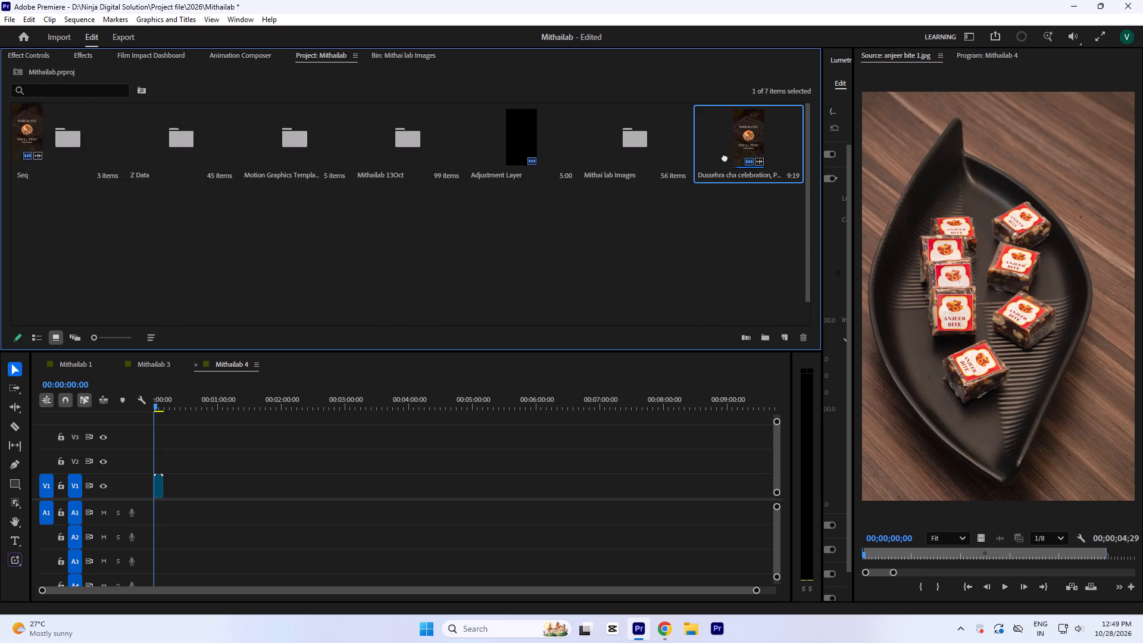
# Replace the existing V1 clip in Mithailab 4 with the Dussehra cha celebration video, starting at the beginning of the sequence.
pyautogui.moveTo(724, 157); pyautogui.dragTo(216, 495)
pyautogui.moveTo(182, 506); pyautogui.dragTo(134, 463)
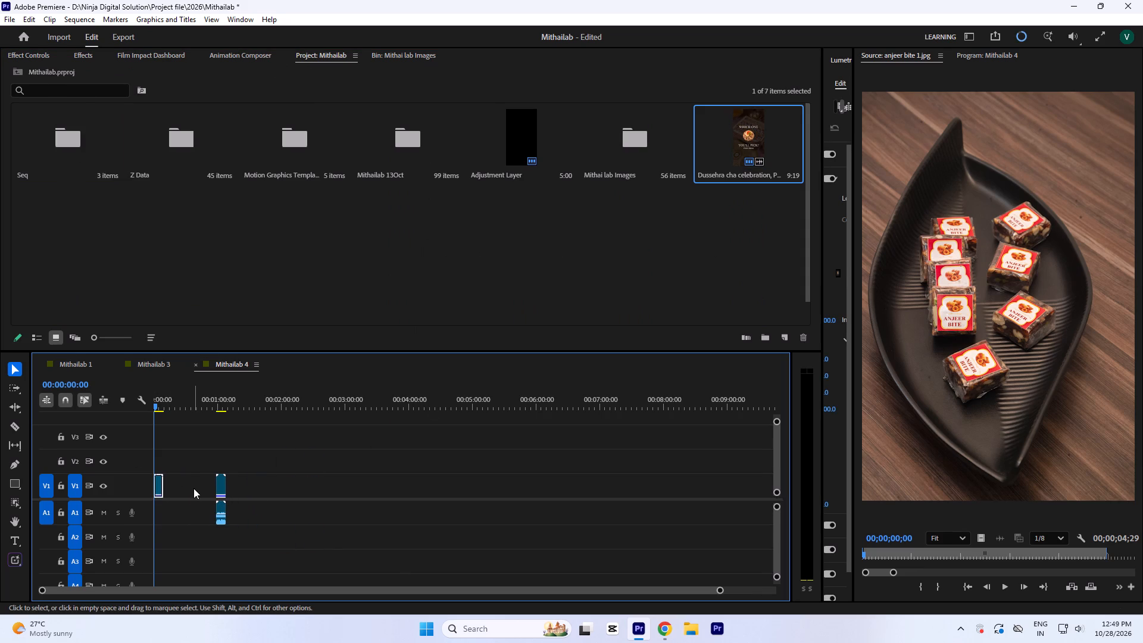
pyautogui.press('Delete')
pyautogui.click(195, 483)
pyautogui.press('Delete')
pyautogui.press('i')
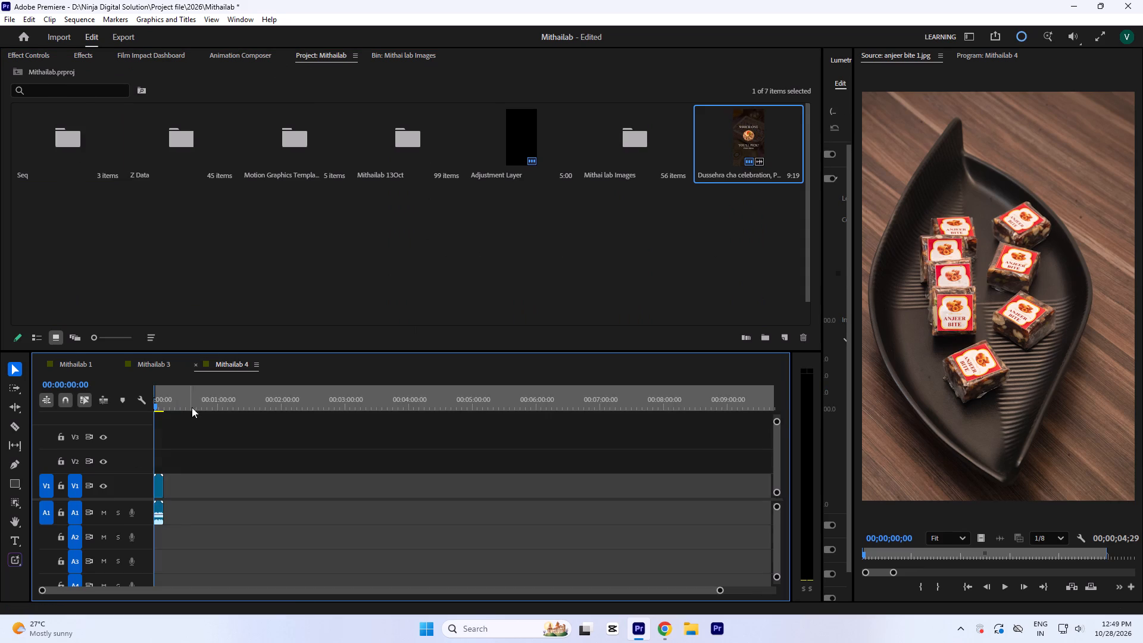
pyautogui.moveTo(215, 406); pyautogui.dragTo(89, 422)
pyautogui.press('o')
# Scale the Dussehra video to the frame size and expand the A1 audio track.
pyautogui.press('=')
pyautogui.press('=')
pyautogui.press('=')
pyautogui.press('=')
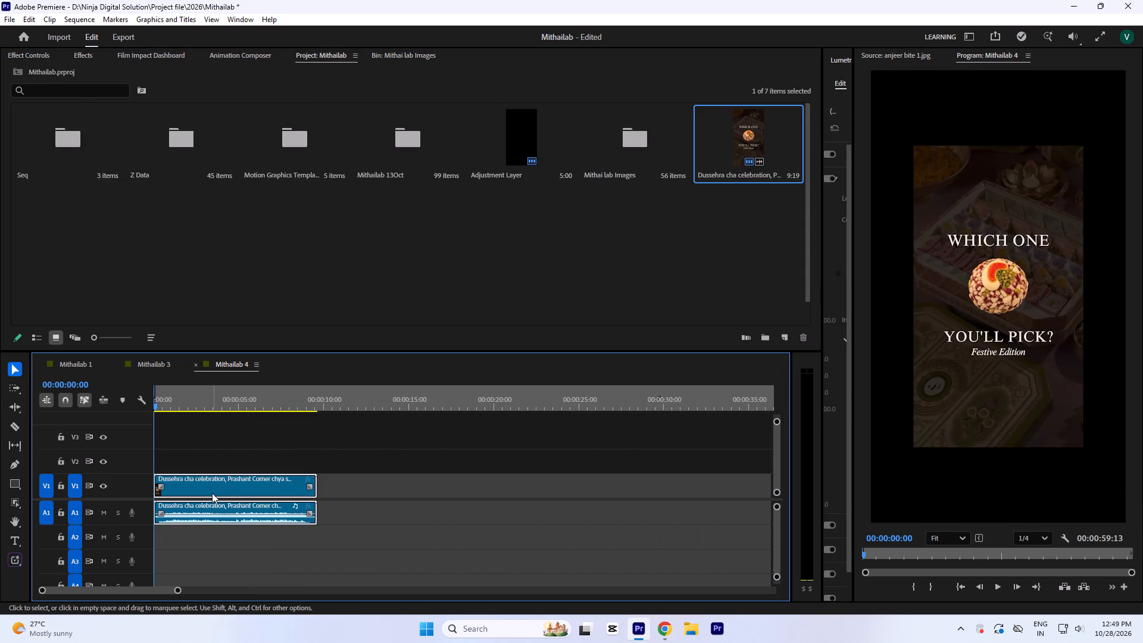
pyautogui.click(212, 493)
pyautogui.press('a')
pyautogui.doubleClick(144, 516)
# Play the Dussehra reference video from the start to examine its sweets, title text and audio.
pyautogui.press('space')
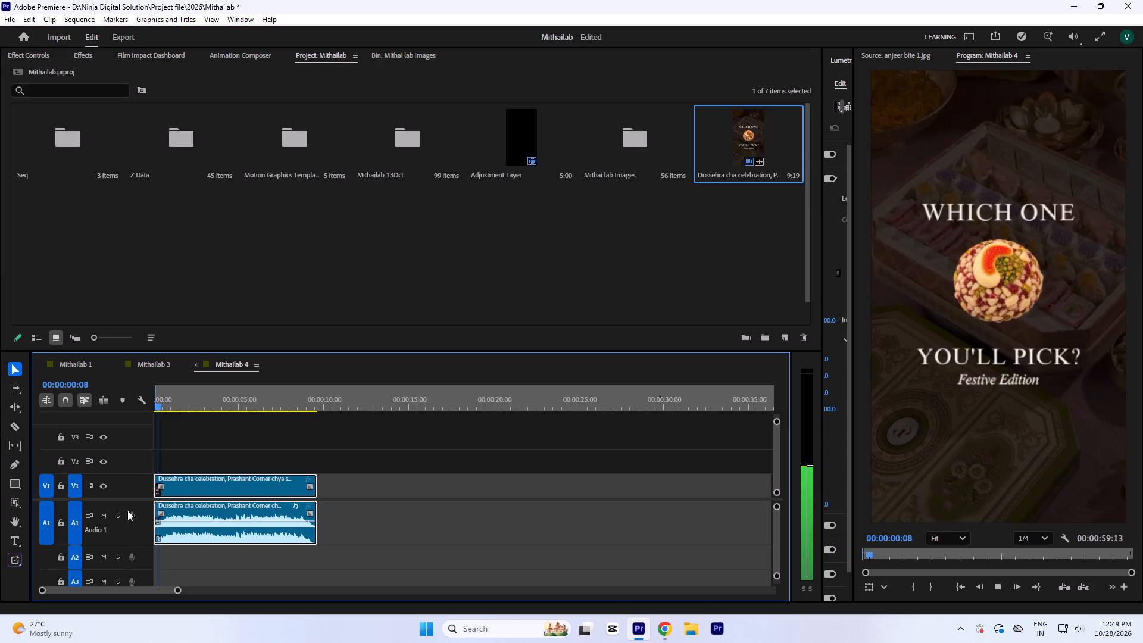
pyautogui.press('=')
pyautogui.press('=')
pyautogui.press('=')
pyautogui.press('=')
pyautogui.press('=')
pyautogui.press('-')
pyautogui.press('-')
pyautogui.press('-')
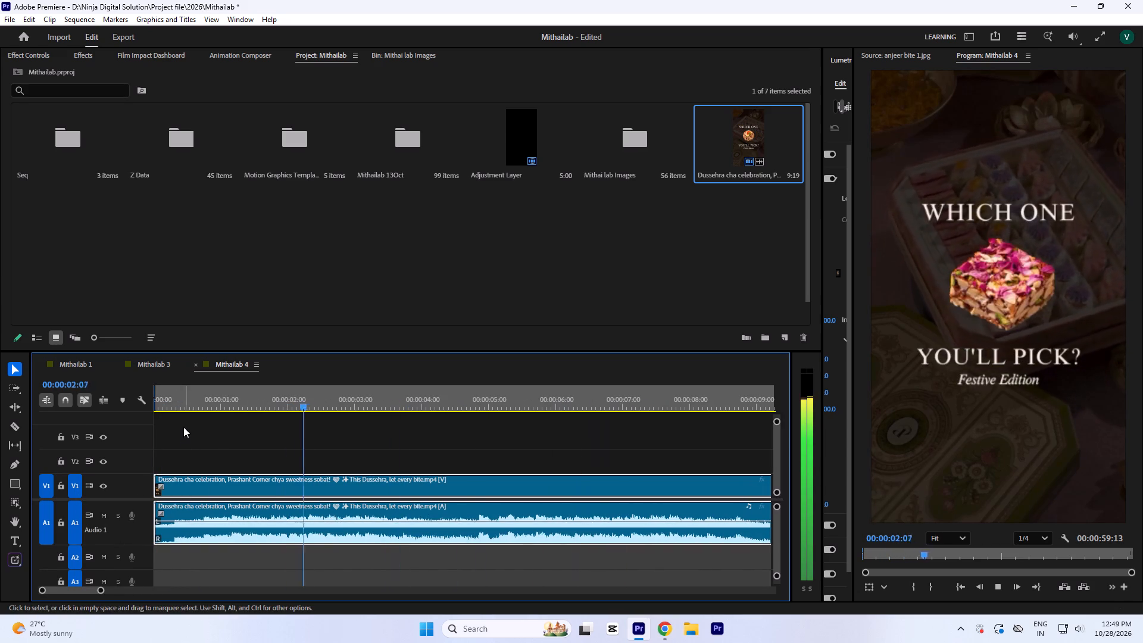
pyautogui.moveTo(183, 401); pyautogui.dragTo(73, 403)
pyautogui.press('space')
pyautogui.press('-')
pyautogui.press('-')
pyautogui.press('=')
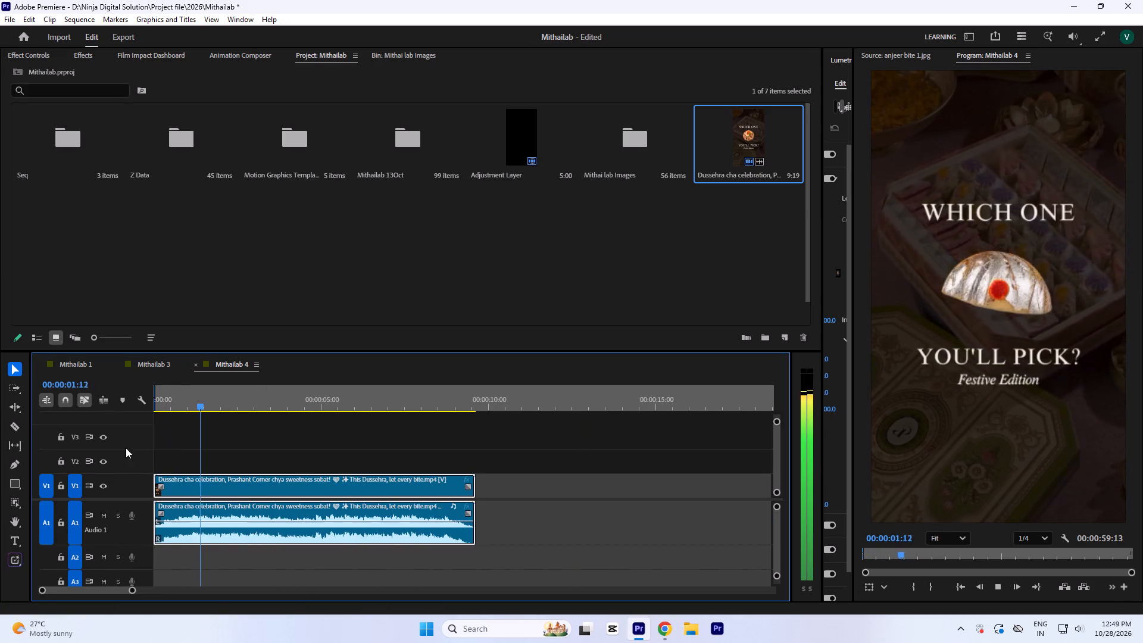
# Unlink the Dussehra clip's video and audio, then run Scene Edit Detection on its V1 video to cut it at scene changes.
pyautogui.hotkey('ctrl', 'l')
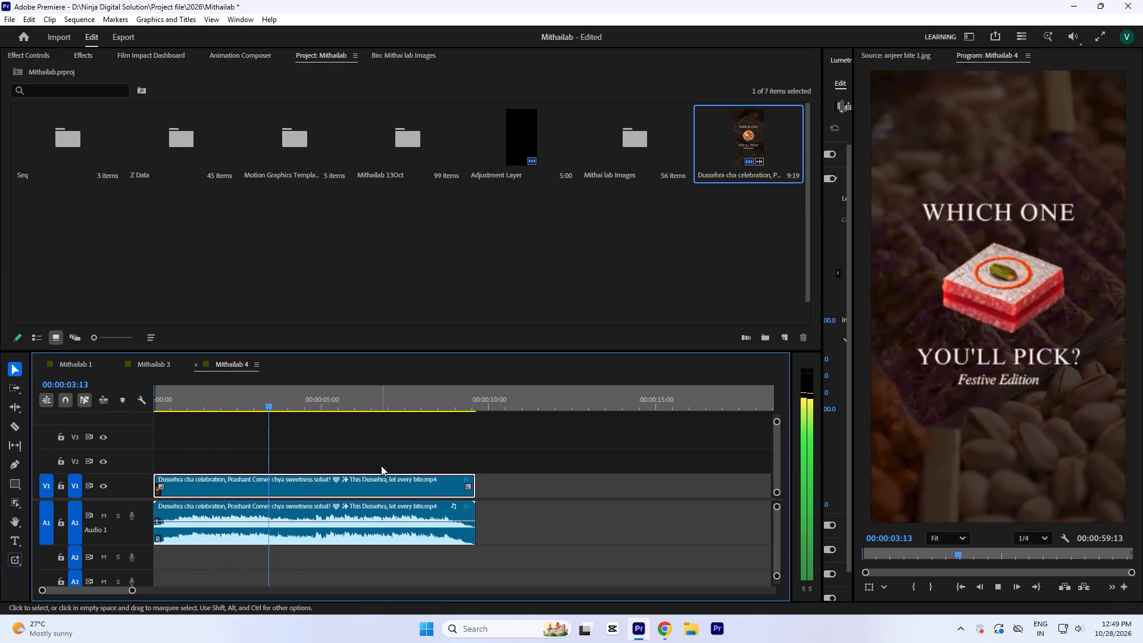
pyautogui.click(420, 537)
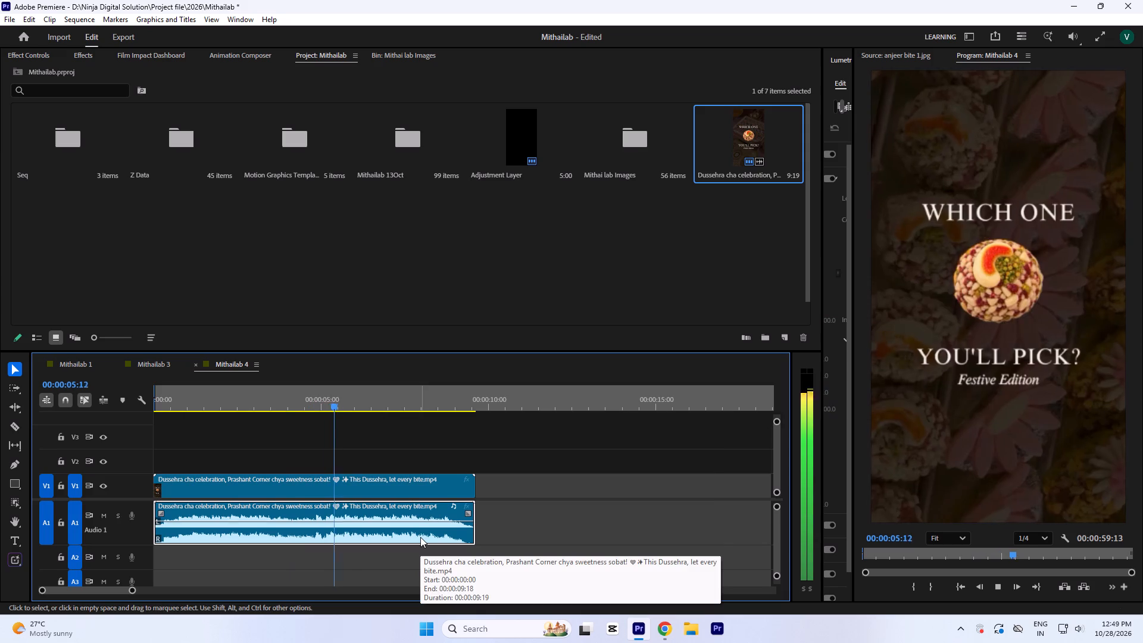
pyautogui.press('space')
pyautogui.rightClick(398, 490)
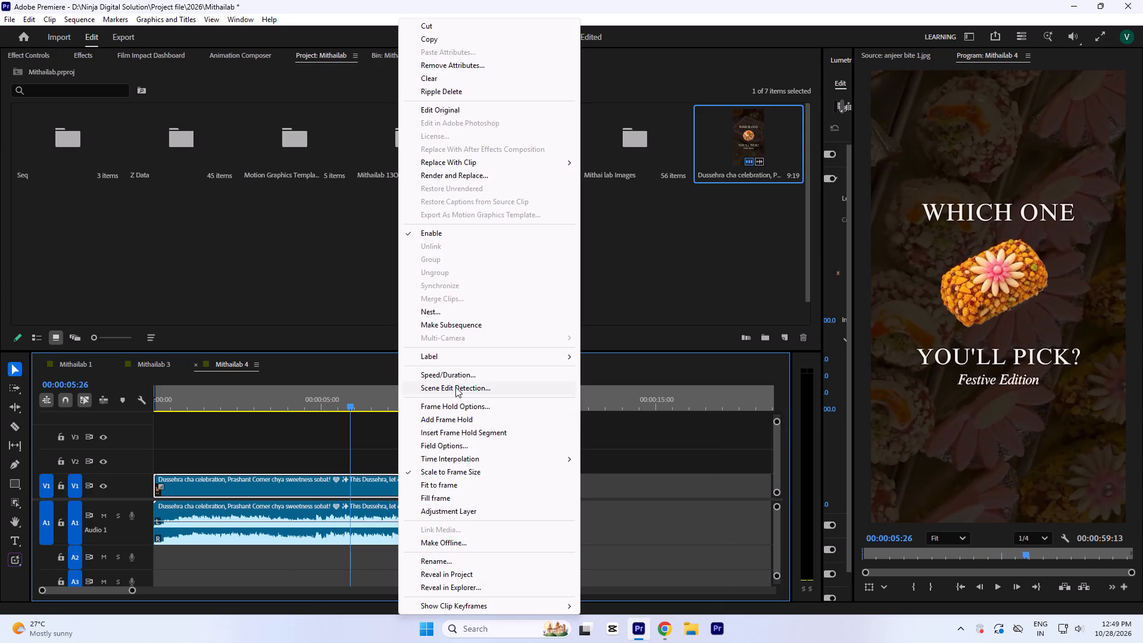
pyautogui.click(455, 387)
pyautogui.press('Return')
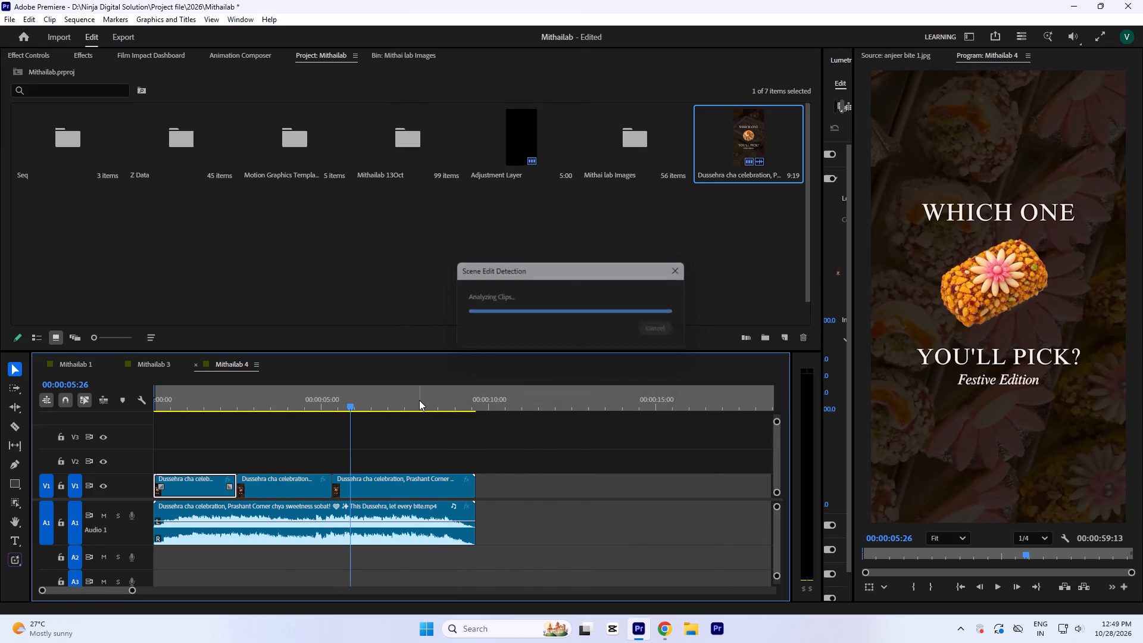
# Examine the scenes of the Dussehra reference, stepping through the first one closely to study how the sweets and background change.
pyautogui.press('space')
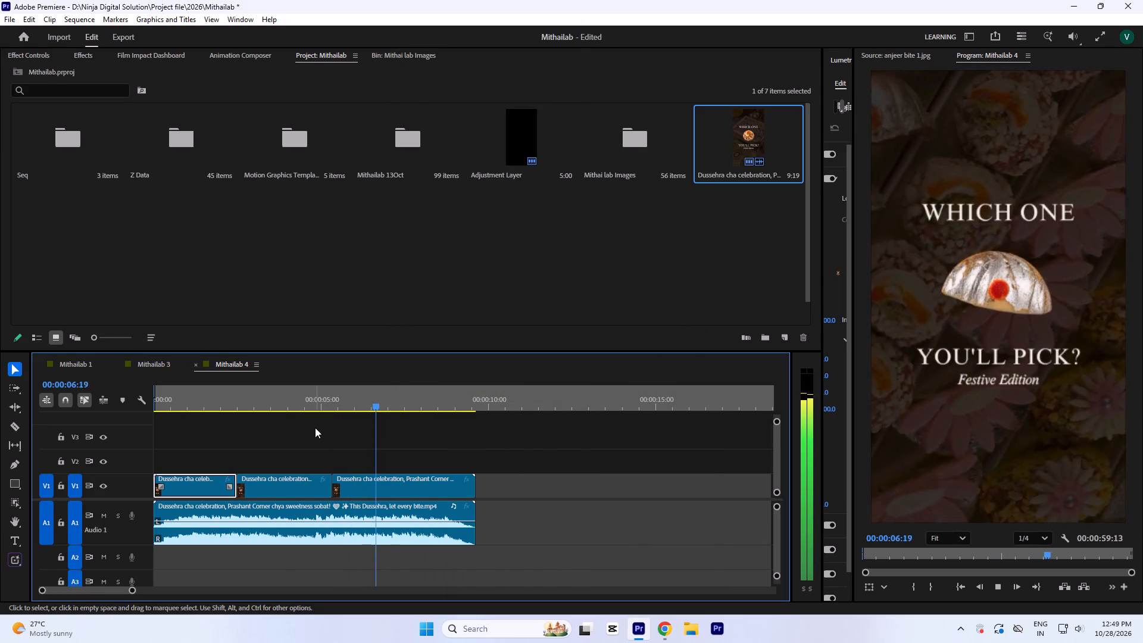
pyautogui.moveTo(227, 392); pyautogui.dragTo(175, 419)
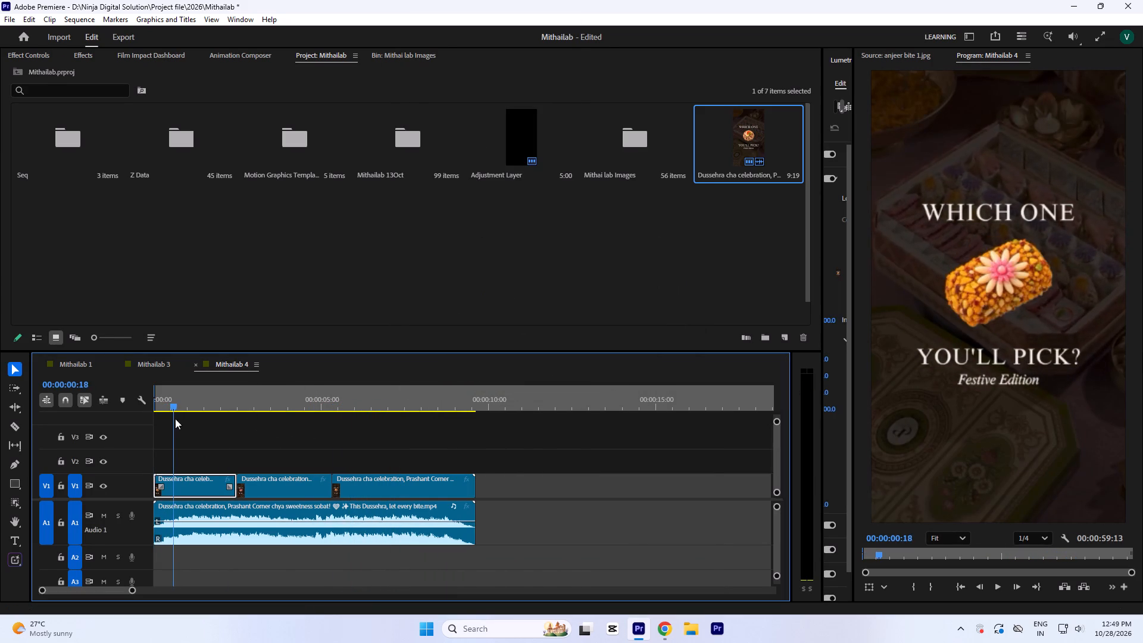
pyautogui.moveTo(175, 419); pyautogui.dragTo(102, 442)
pyautogui.press('Right')
pyautogui.press('Right')
pyautogui.press('Right')
pyautogui.press('Right')
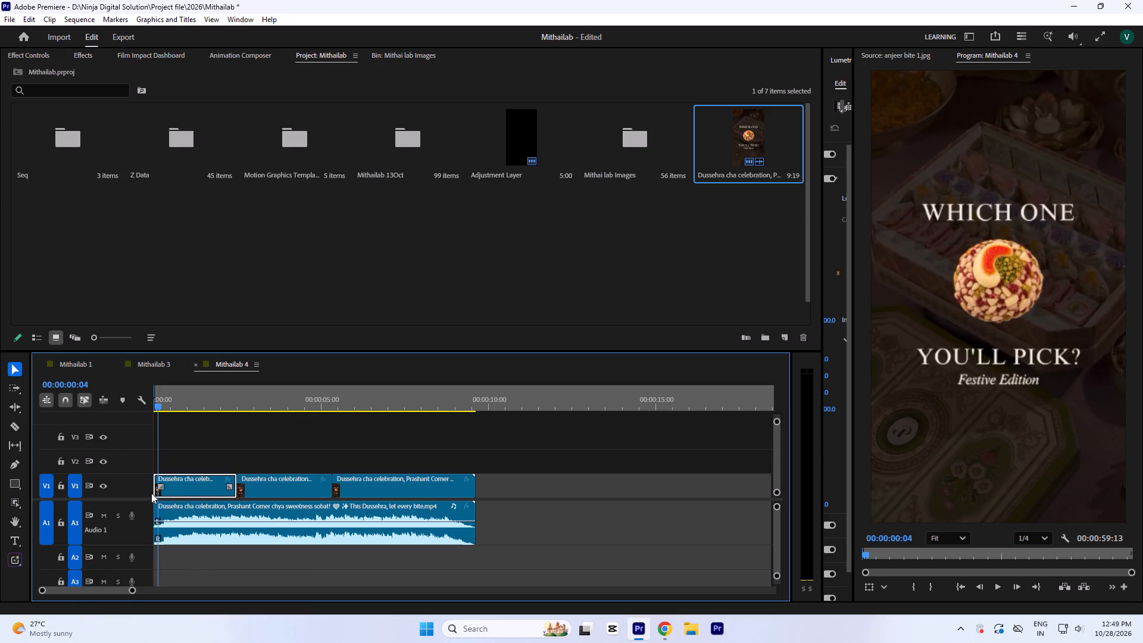
pyautogui.press('Right')
pyautogui.press('Right')
pyautogui.press('Right')
pyautogui.press('Right')
pyautogui.press('Right')
pyautogui.press('Right')
pyautogui.press('Right')
pyautogui.press('Right')
pyautogui.press('Right')
pyautogui.press('Right')
pyautogui.press('Right')
pyautogui.press('Right')
pyautogui.press('Right')
pyautogui.press('Right')
pyautogui.press('Right')
pyautogui.press('Right')
pyautogui.press('Right')
pyautogui.press('Right')
pyautogui.press('Right')
pyautogui.press('Right')
pyautogui.press('Right')
pyautogui.press('Right')
pyautogui.press('Right')
pyautogui.press('Right')
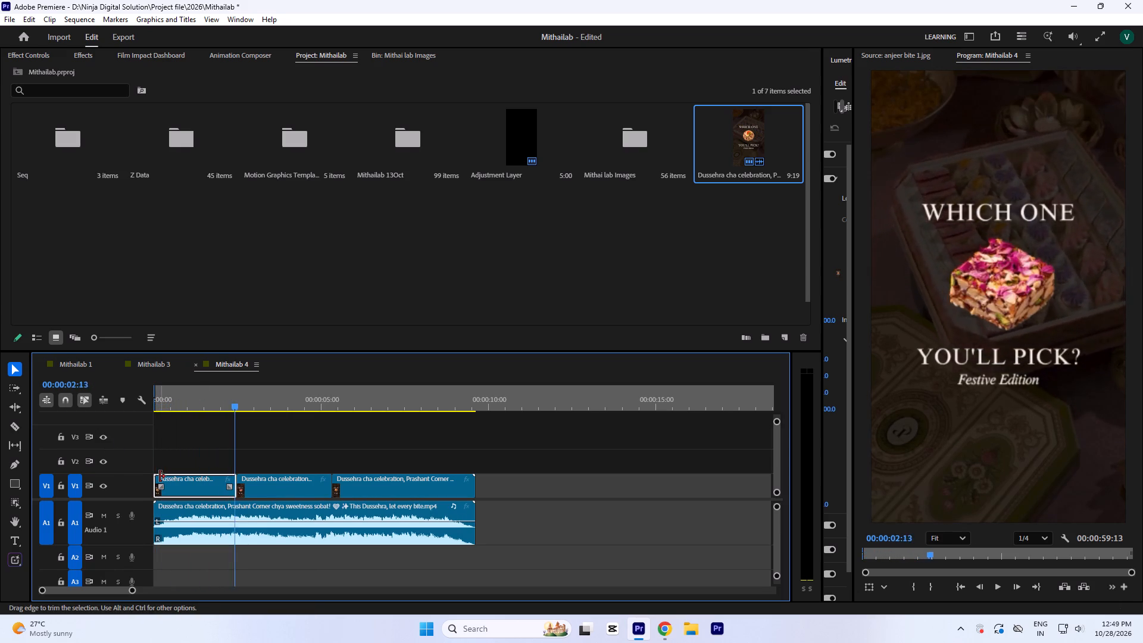
pyautogui.moveTo(260, 402); pyautogui.dragTo(274, 405)
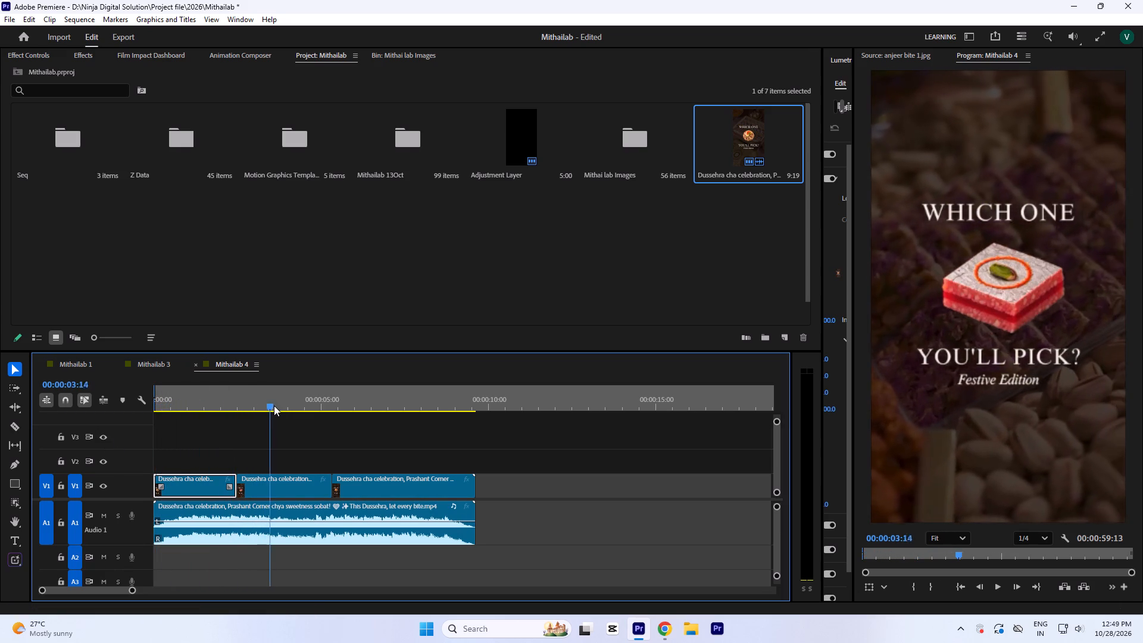
pyautogui.moveTo(274, 405); pyautogui.dragTo(320, 433)
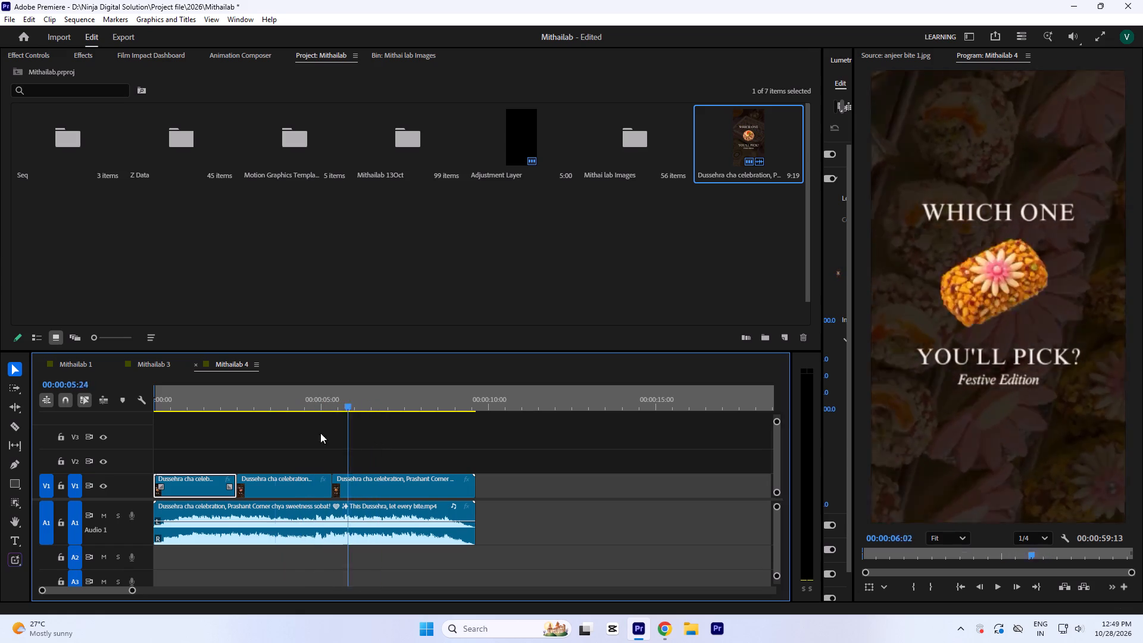
pyautogui.moveTo(320, 433); pyautogui.dragTo(126, 425)
# Copy Nested Sequence 08, the opening V2 clip of Mithailab 3, and place it on V2 at the start of Mithailab 4.
pyautogui.click(157, 355)
pyautogui.moveTo(221, 392); pyautogui.dragTo(238, 401)
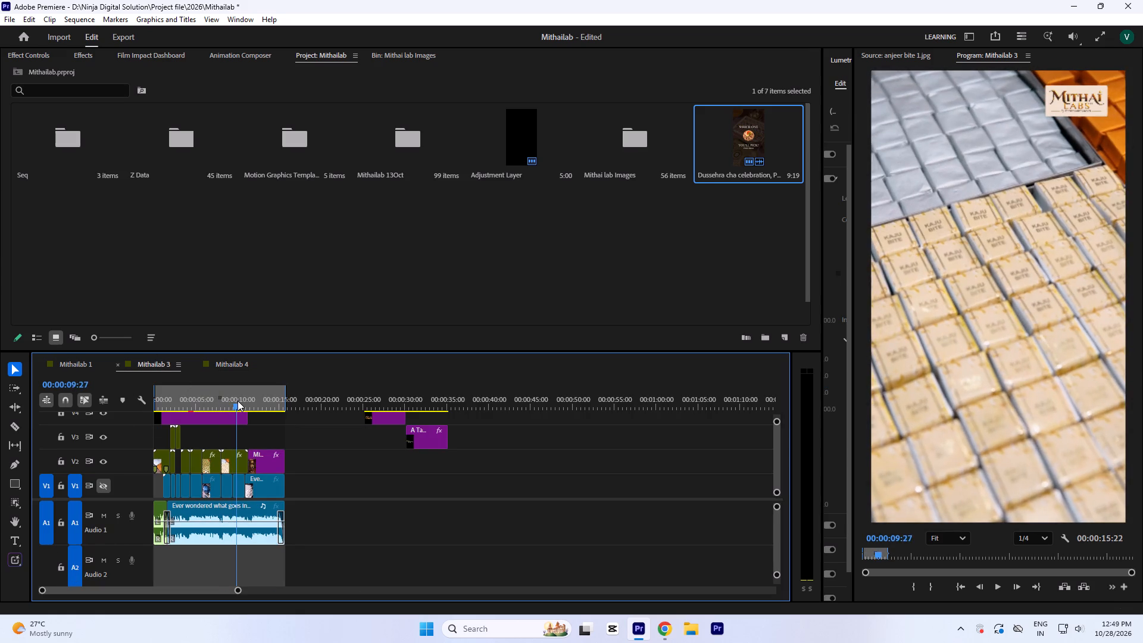
pyautogui.moveTo(238, 401); pyautogui.dragTo(16, 432)
pyautogui.press('space')
pyautogui.press('=')
pyautogui.press('=')
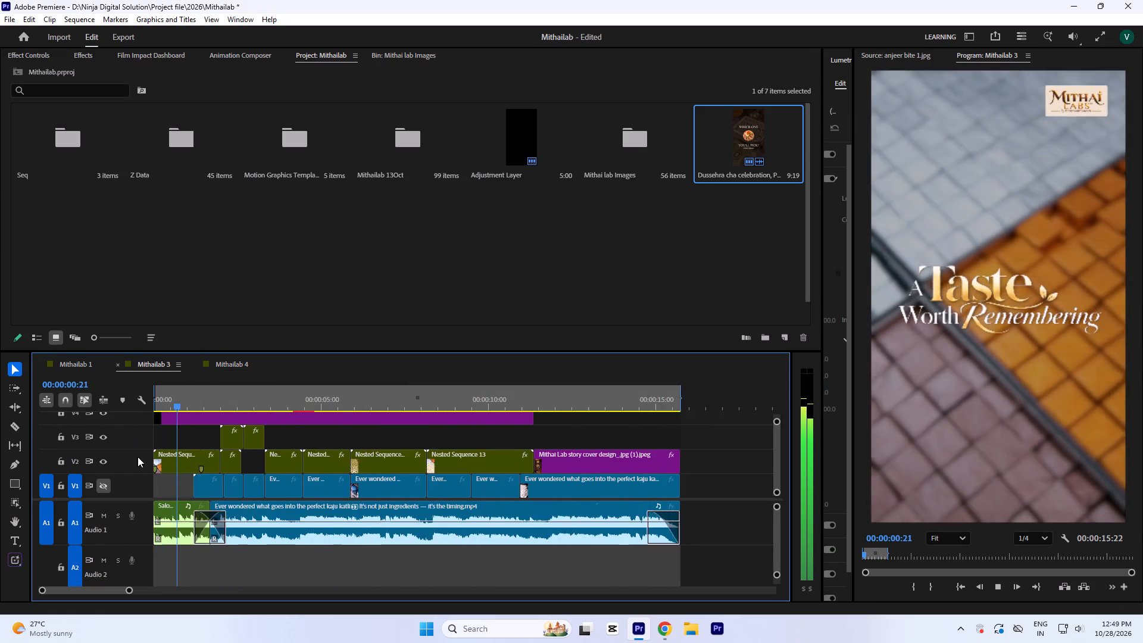
pyautogui.press('=')
pyautogui.press('space')
pyautogui.click(223, 391)
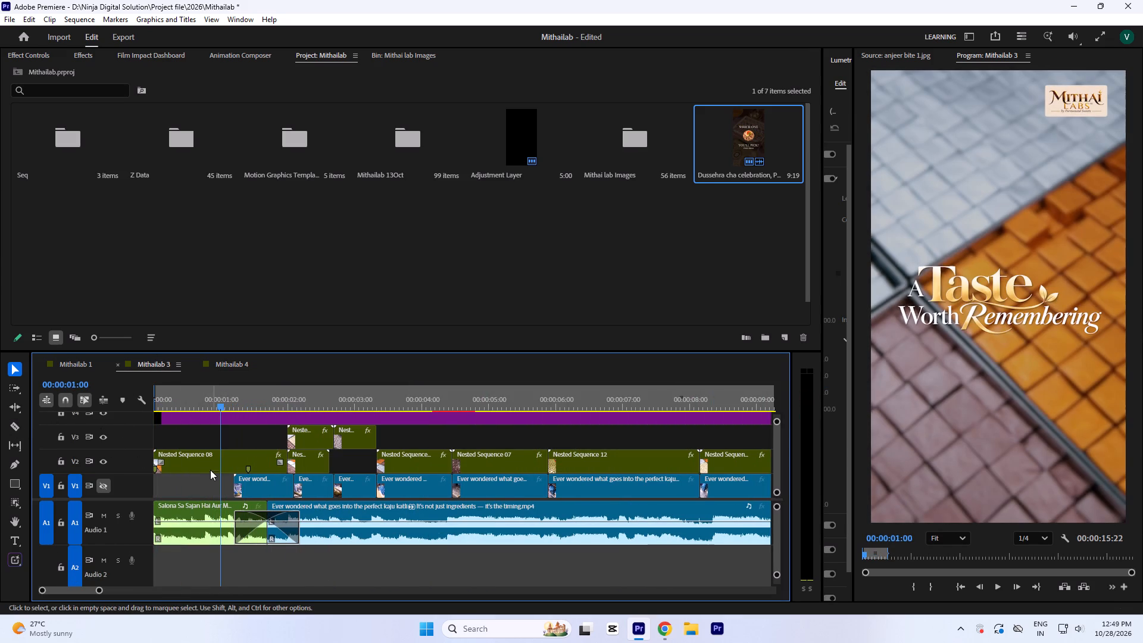
pyautogui.click(210, 472)
pyautogui.hotkey('ctrl', 'c')
pyautogui.hotkey('ctrl', 'c')
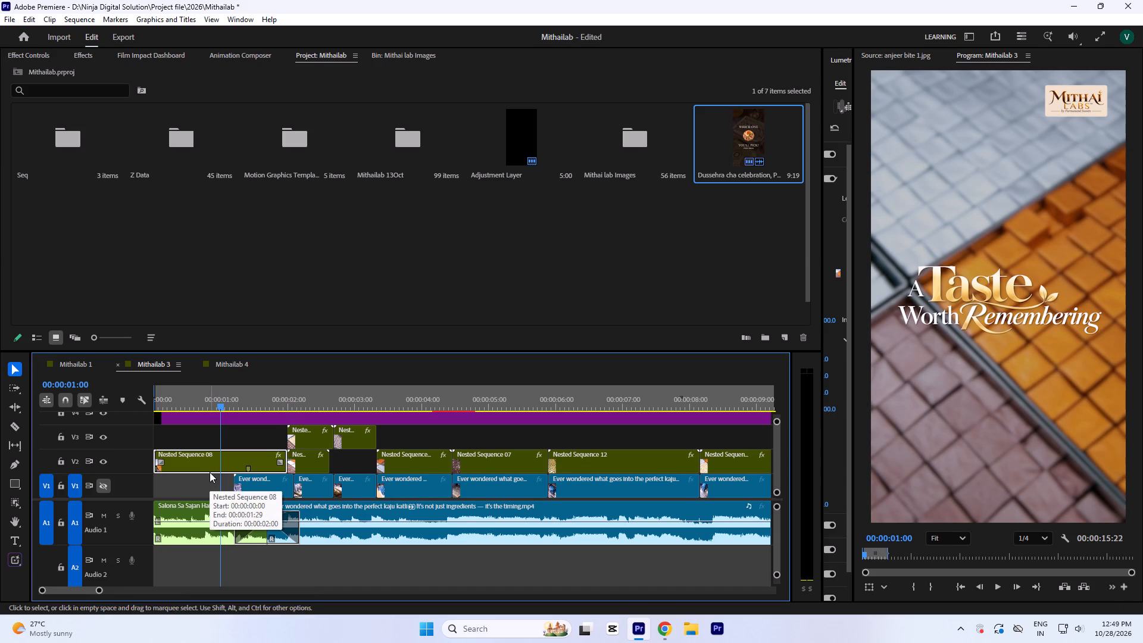
pyautogui.click(239, 355)
pyautogui.click(262, 399)
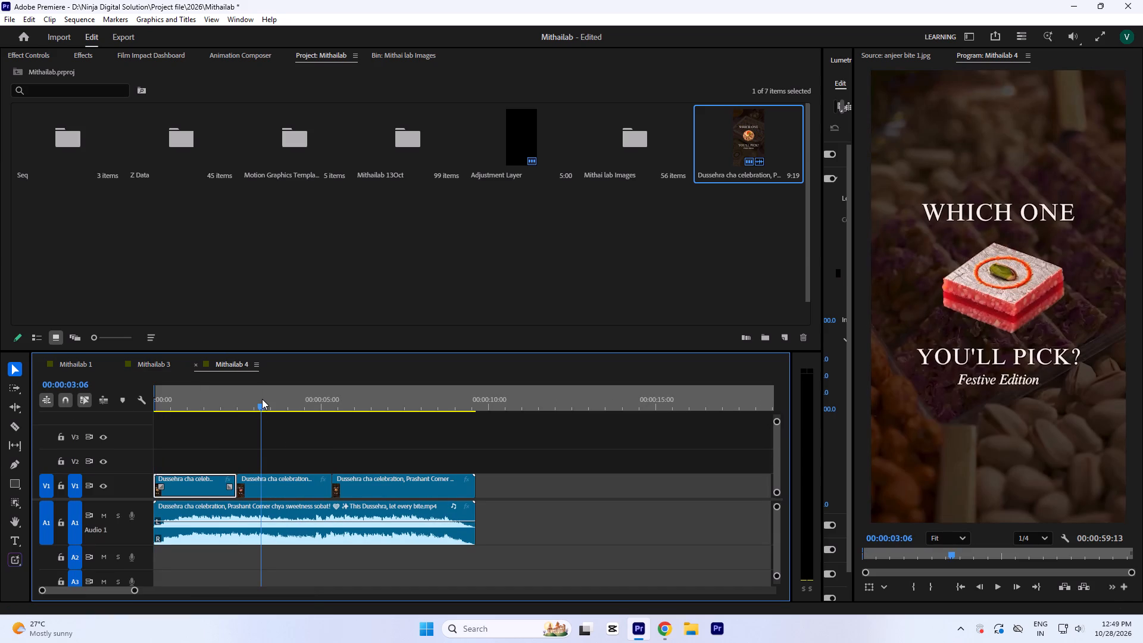
pyautogui.hotkey('ctrl', 'v')
pyautogui.moveTo(307, 465); pyautogui.dragTo(199, 461)
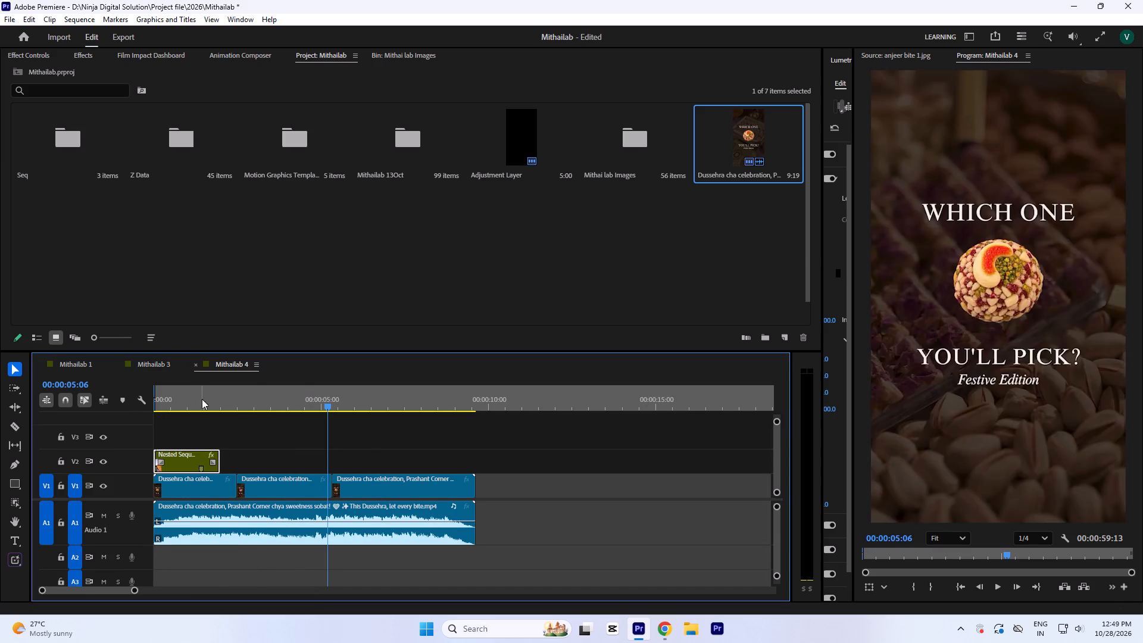
# Remove the opacity keyframes from Nested Sequence 08 in Mithailab 4 and set its opacity to 100%.
pyautogui.moveTo(198, 393); pyautogui.dragTo(124, 409)
pyautogui.press('space')
pyautogui.press('space')
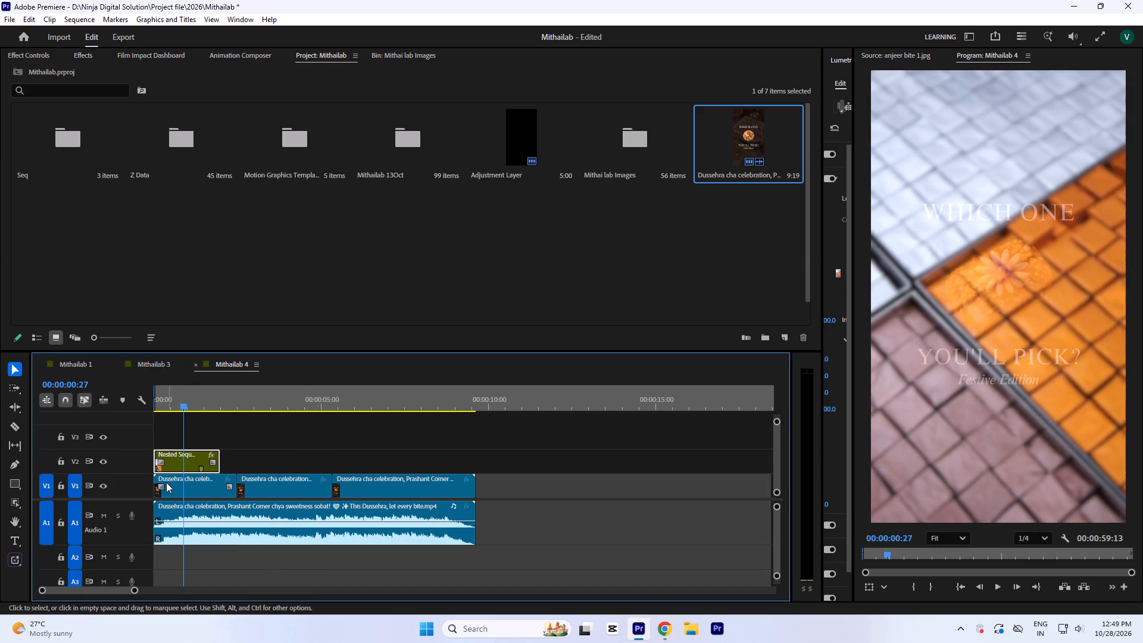
pyautogui.click(43, 60)
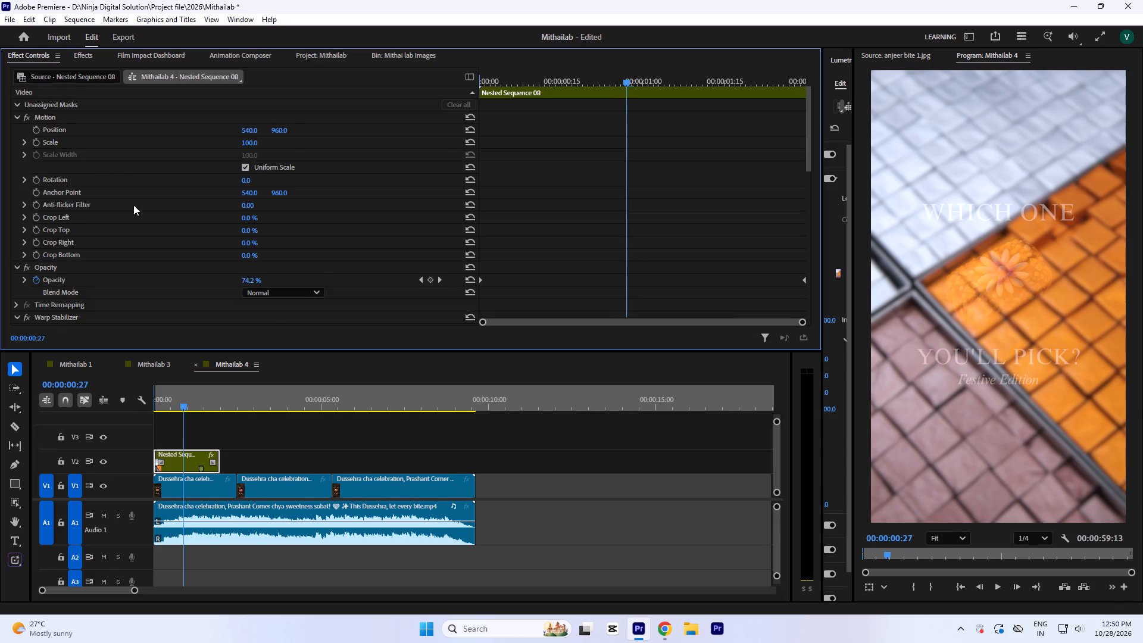
pyautogui.scroll(-2, 134, 207)
pyautogui.click(39, 255)
pyautogui.press('Return')
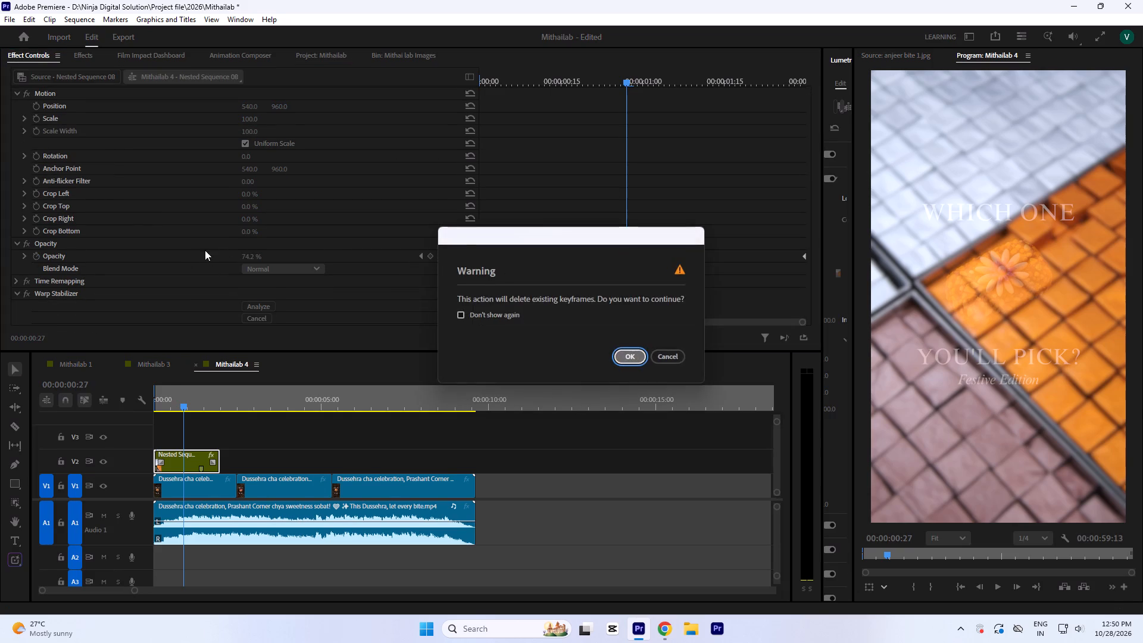
pyautogui.moveTo(252, 254); pyautogui.dragTo(255, 55)
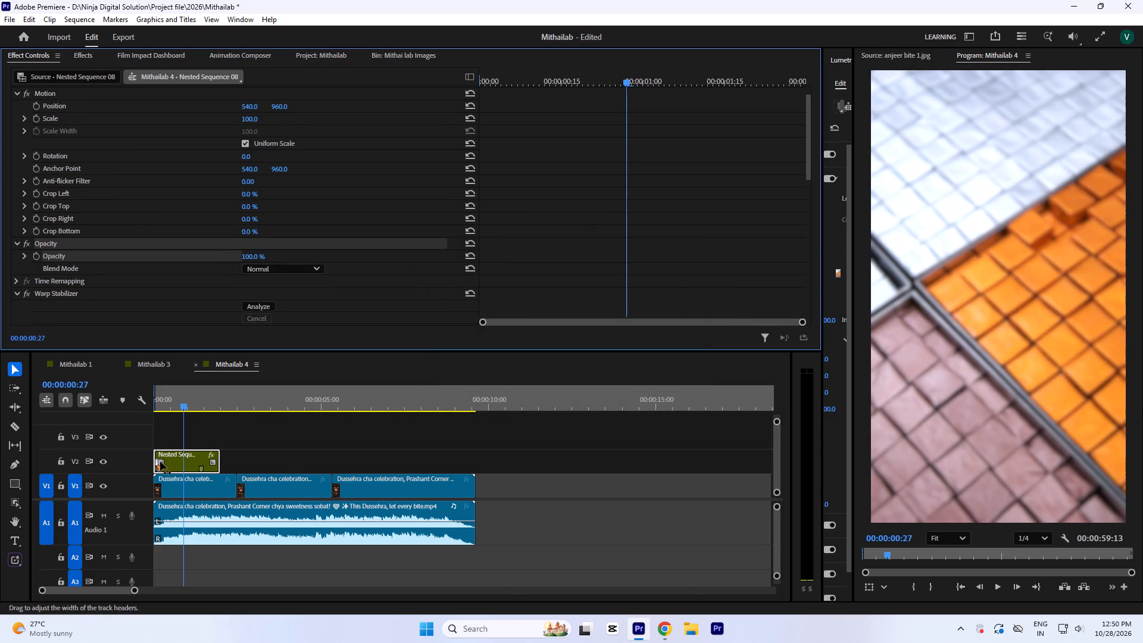
# Extend Nested Sequence 08 to 00:00:02:15, matching the first reference scene, and reanalyze its Warp Stabilizer.
pyautogui.moveTo(185, 396); pyautogui.dragTo(17, 419)
pyautogui.moveTo(227, 463); pyautogui.dragTo(260, 470)
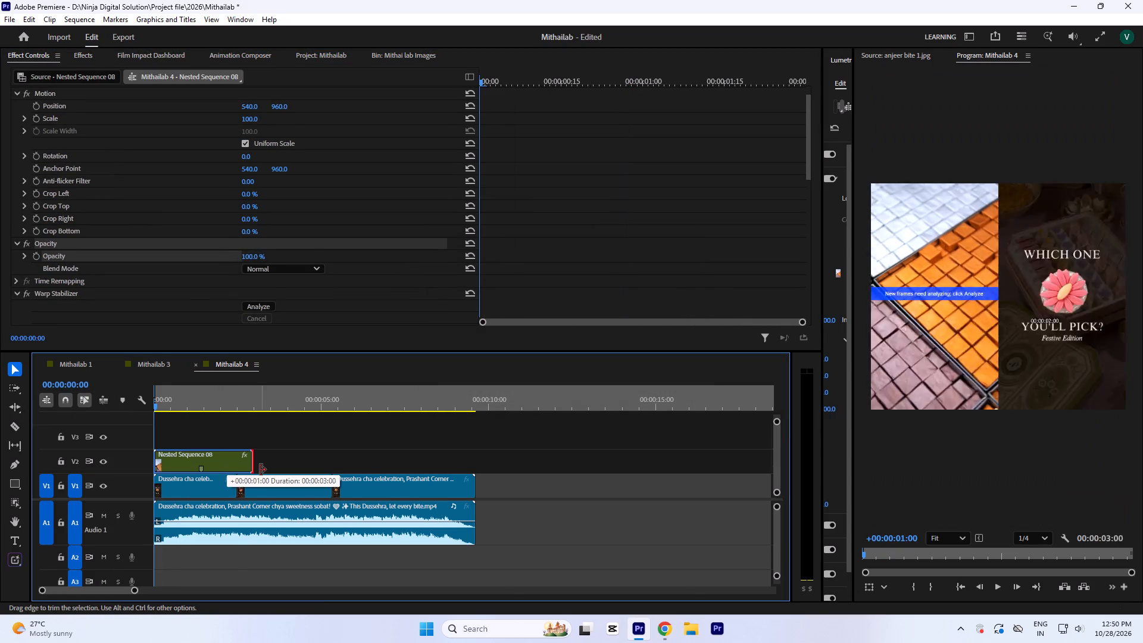
pyautogui.moveTo(260, 470); pyautogui.dragTo(240, 471)
pyautogui.click(263, 305)
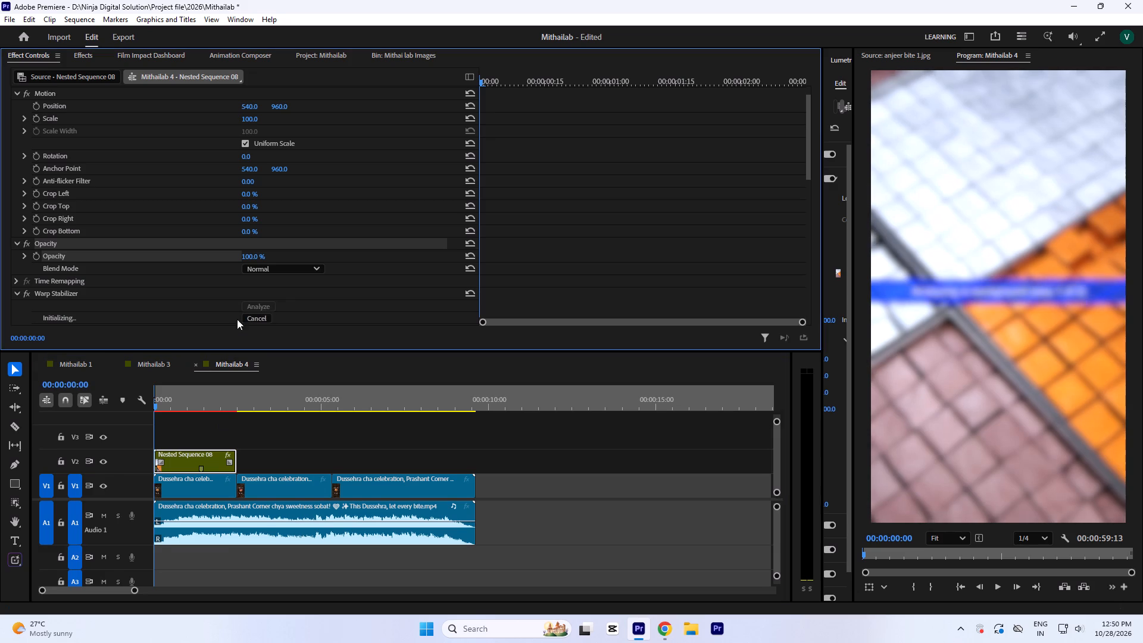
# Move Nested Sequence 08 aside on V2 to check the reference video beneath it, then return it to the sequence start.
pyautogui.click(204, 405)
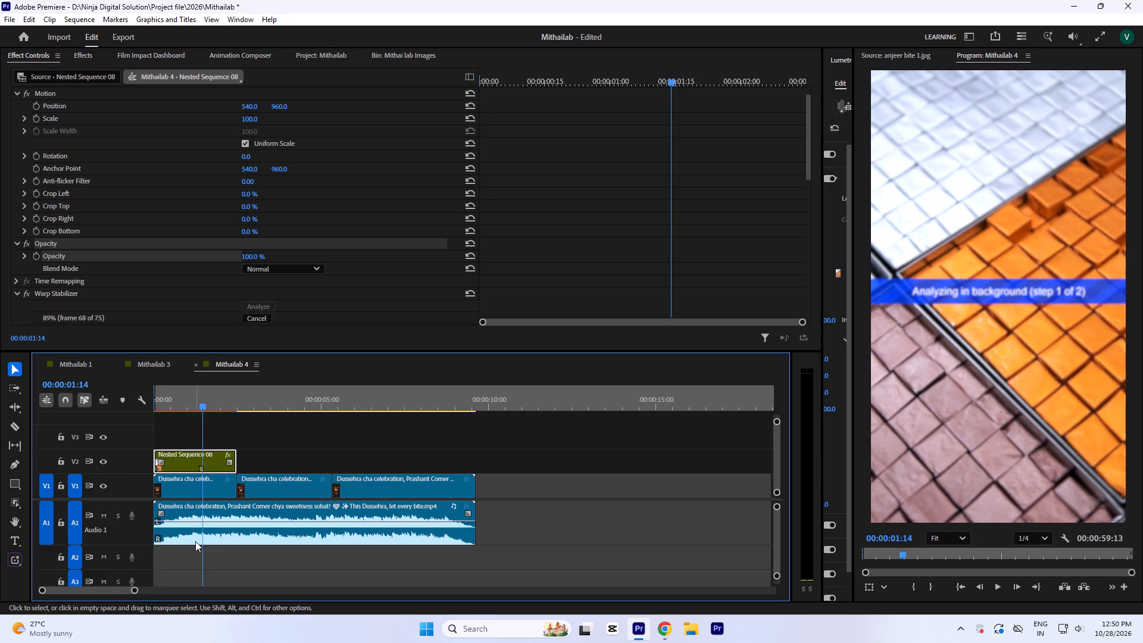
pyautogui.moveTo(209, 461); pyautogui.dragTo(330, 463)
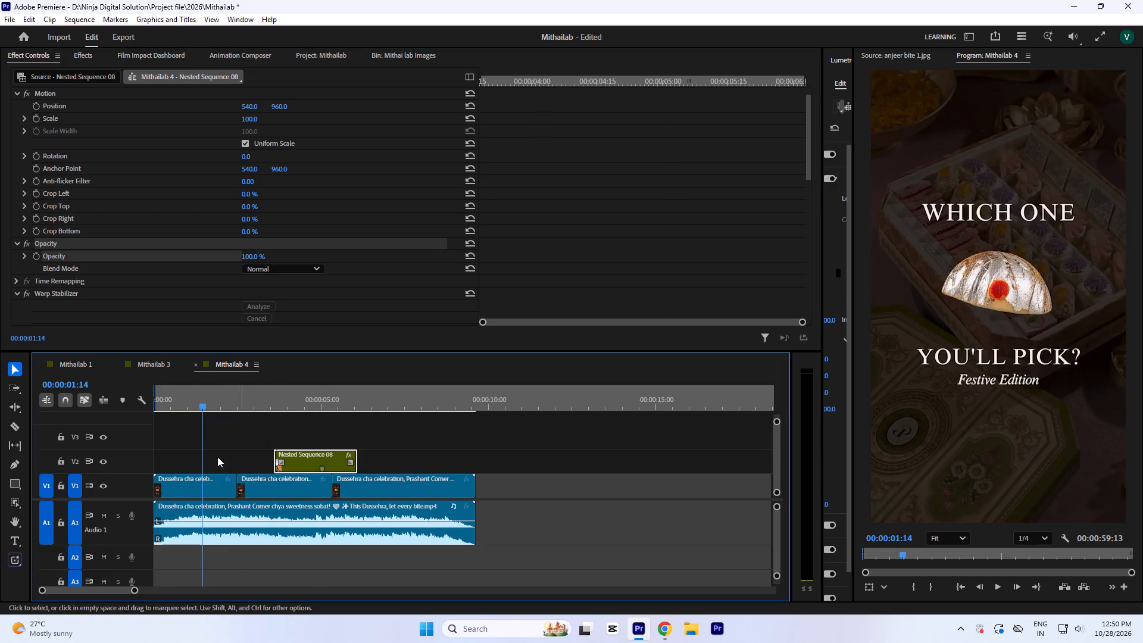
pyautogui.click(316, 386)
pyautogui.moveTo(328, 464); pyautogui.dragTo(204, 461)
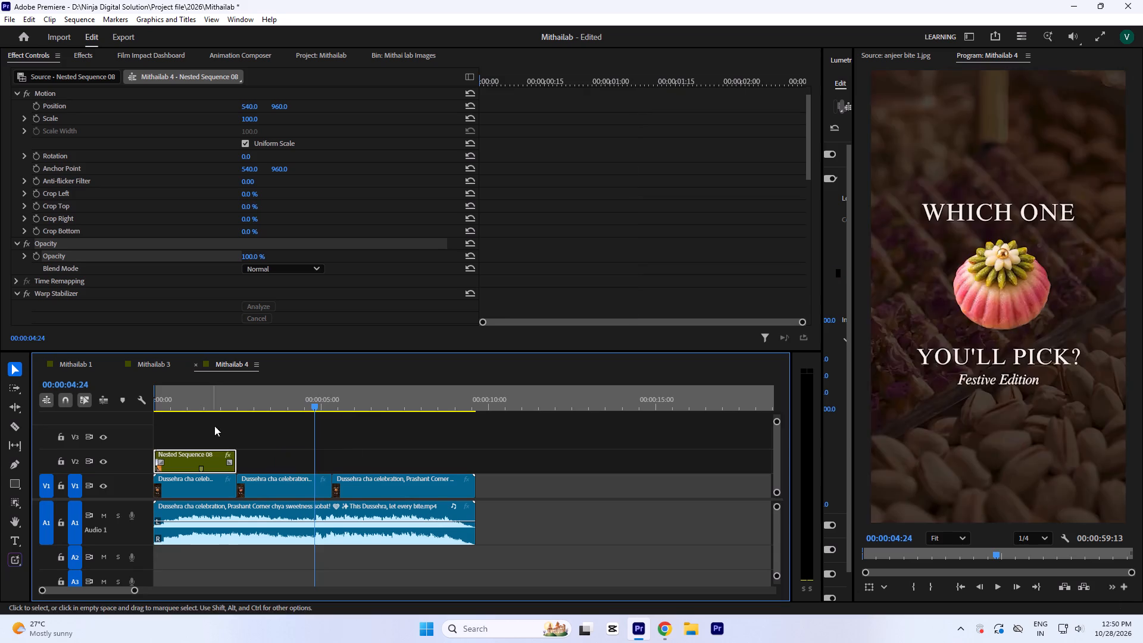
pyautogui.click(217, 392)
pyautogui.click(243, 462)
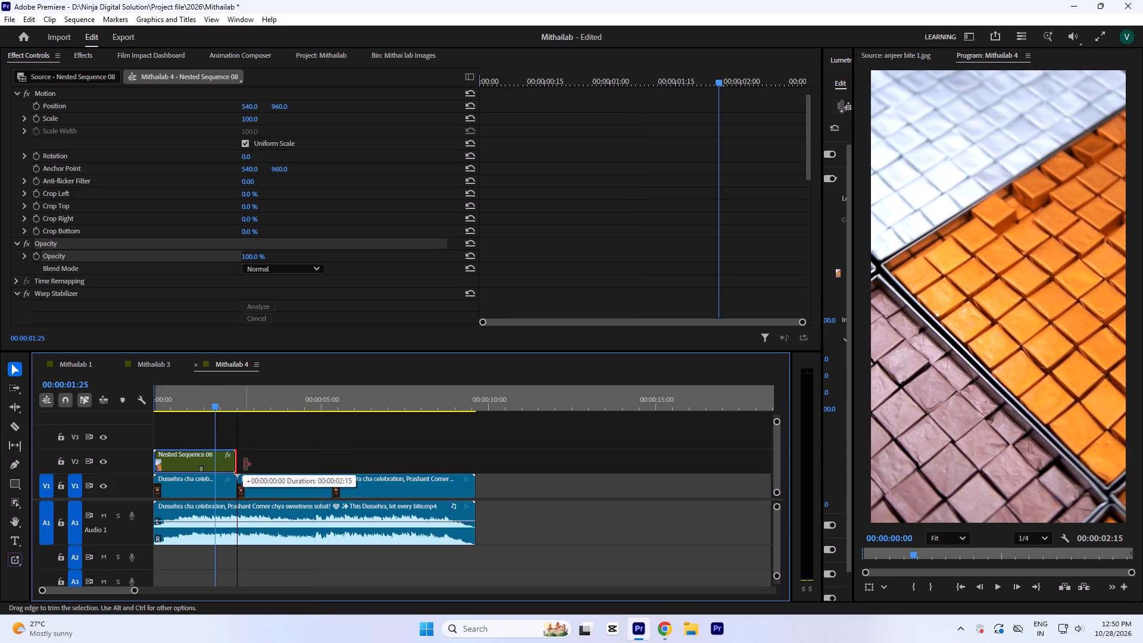
# Save the Mithailab project.
pyautogui.hotkey('ctrl', 's')
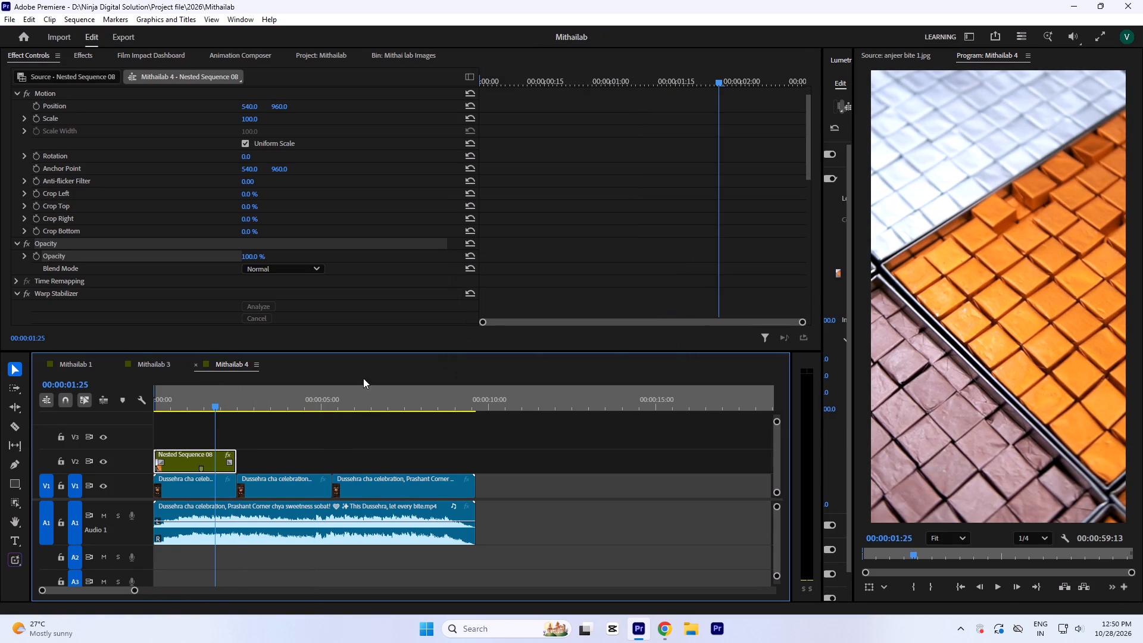
# Hide the reference video track V1 and set the opacity of Nested Sequence 08 to 50%.
pyautogui.scroll(-2, 414, 313)
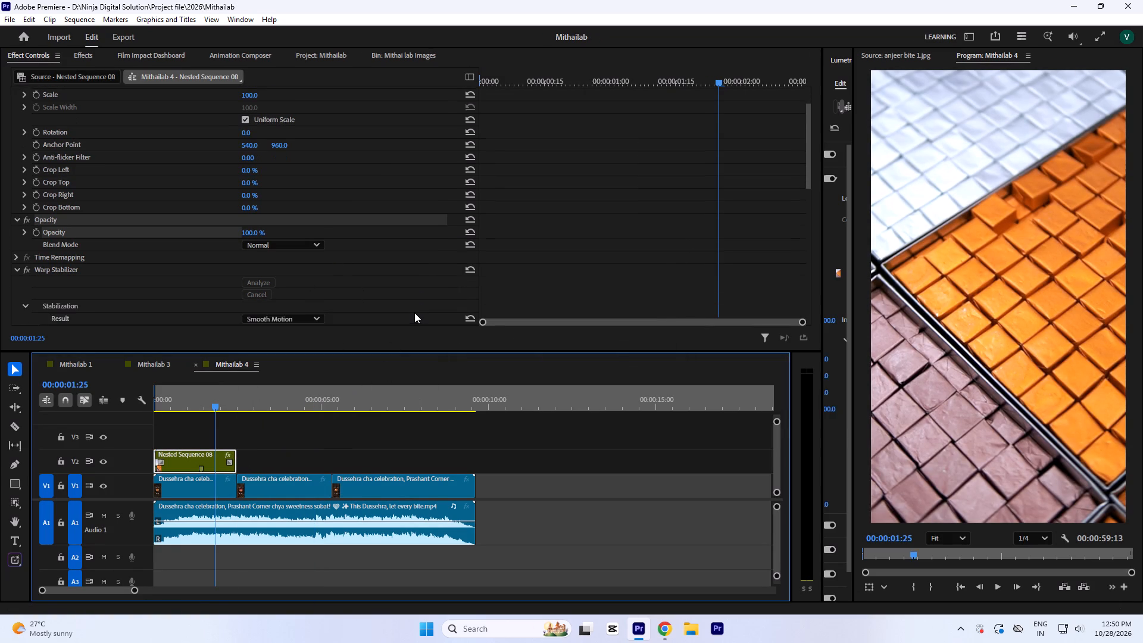
pyautogui.scroll(-5, 139, 285)
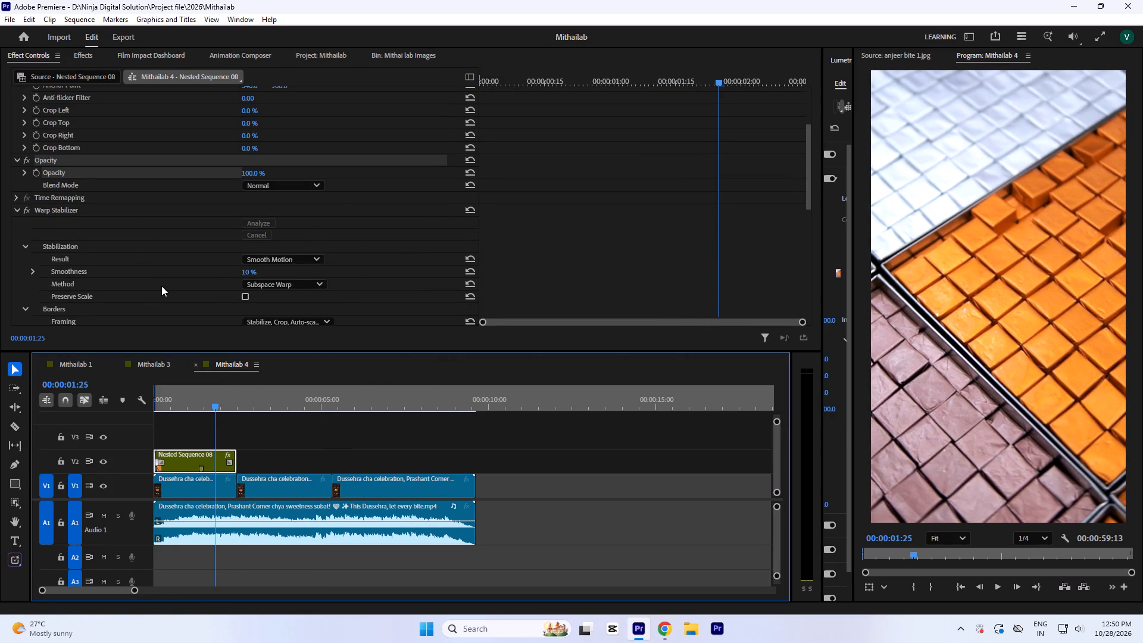
pyautogui.scroll(-2, 126, 246)
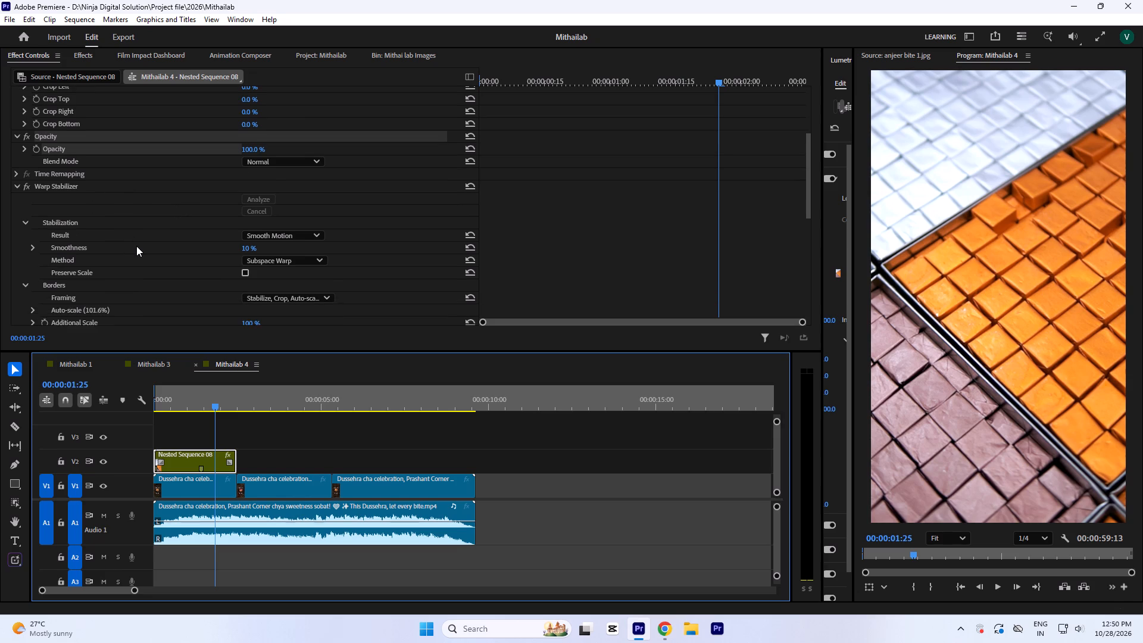
pyautogui.scroll(4, 140, 246)
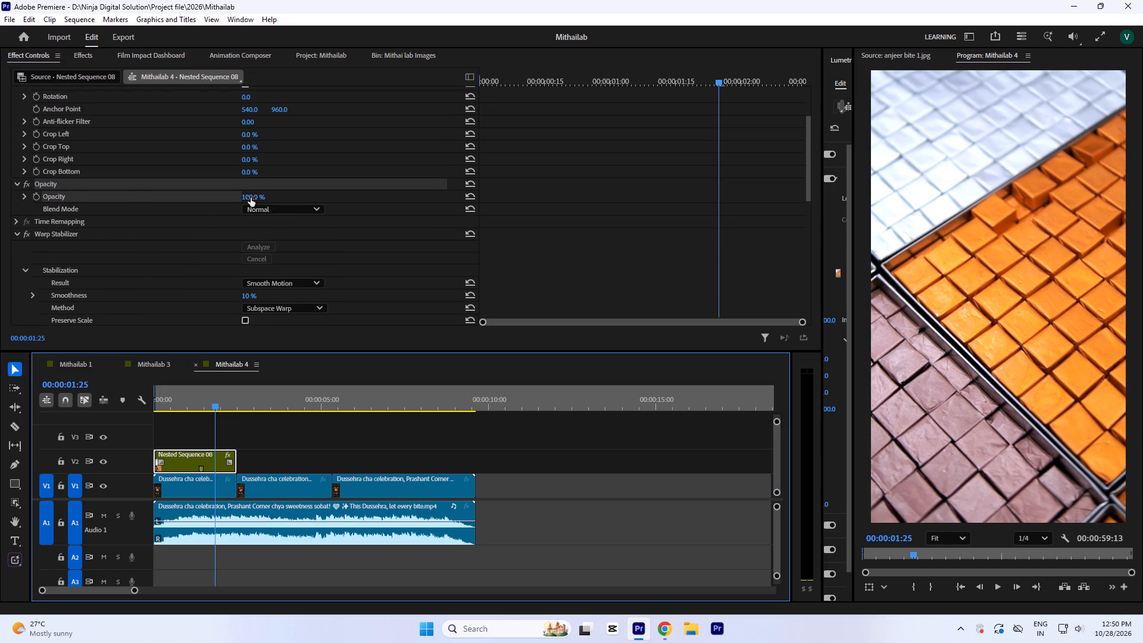
pyautogui.moveTo(250, 197); pyautogui.dragTo(249, 216)
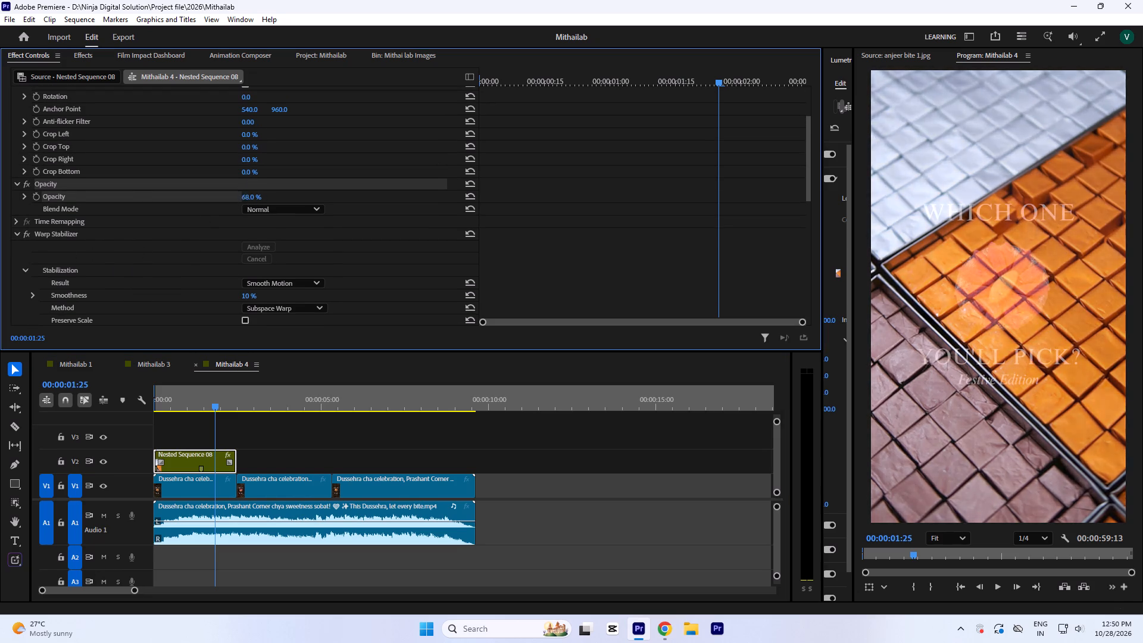
pyautogui.moveTo(249, 216); pyautogui.dragTo(248, 224)
pyautogui.click(104, 486)
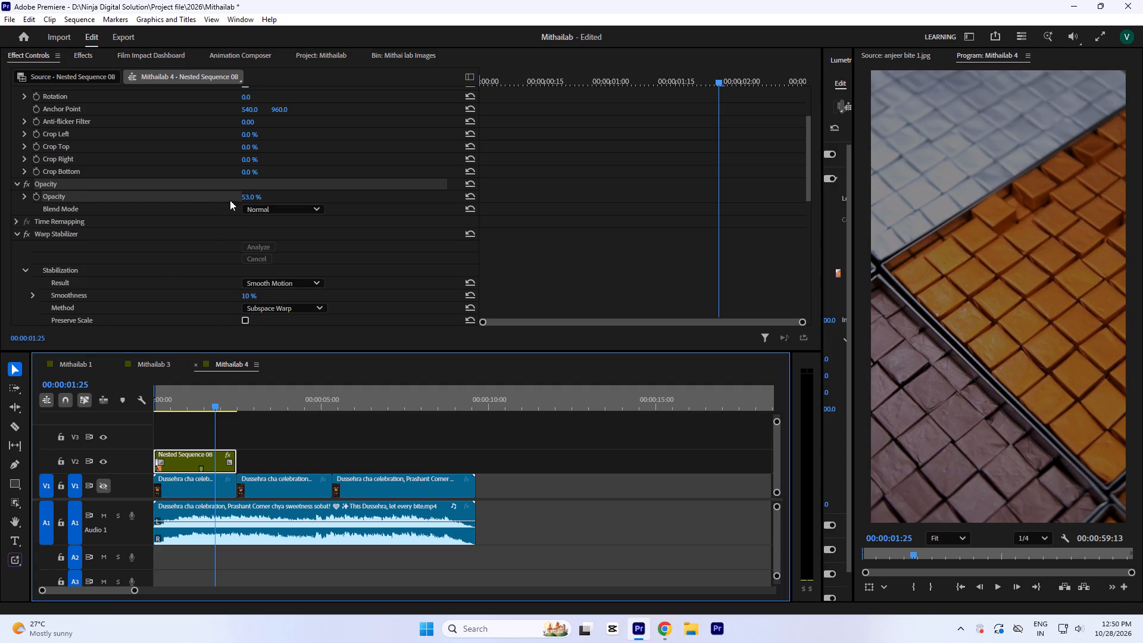
pyautogui.click(249, 193)
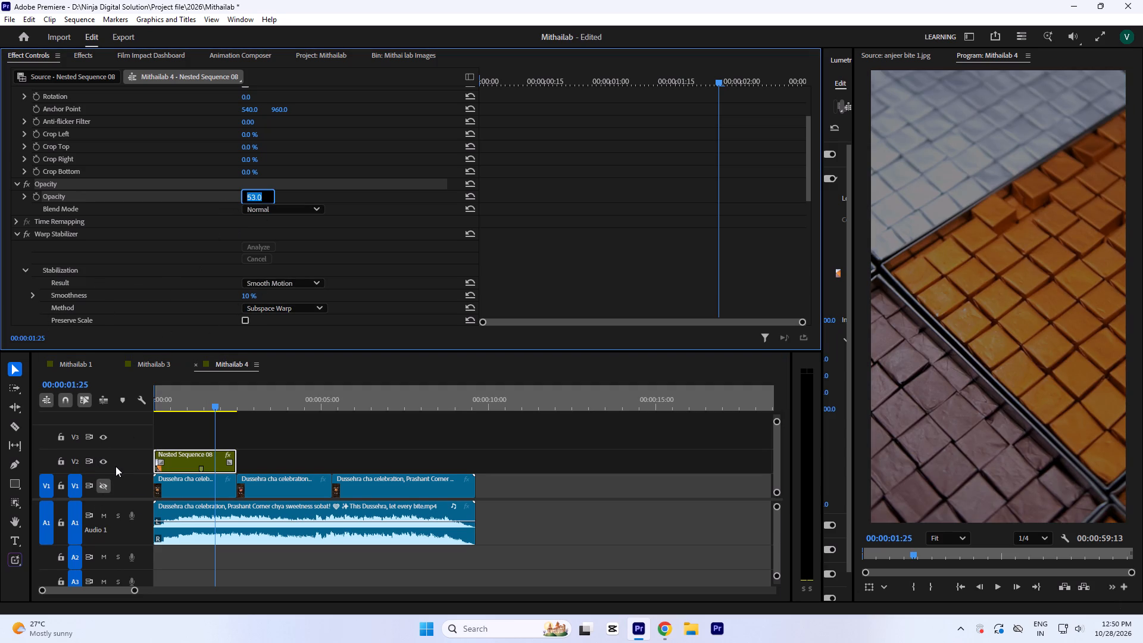
pyautogui.moveTo(521, 483); pyautogui.dragTo(428, 485)
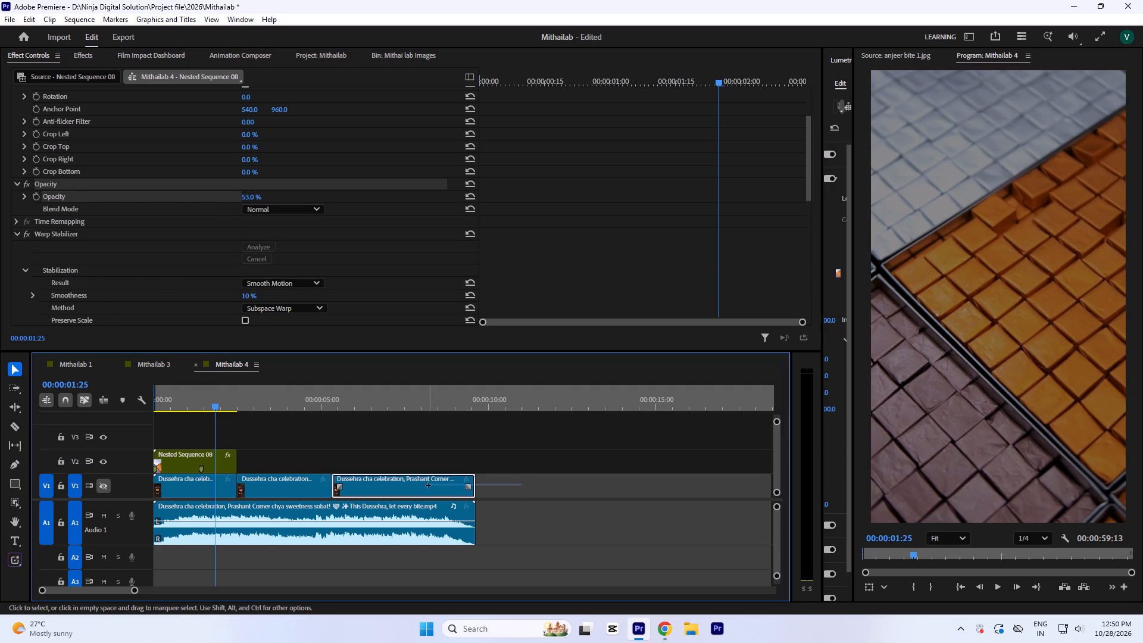
pyautogui.moveTo(428, 485); pyautogui.dragTo(216, 491)
pyautogui.moveTo(324, 444); pyautogui.dragTo(313, 448)
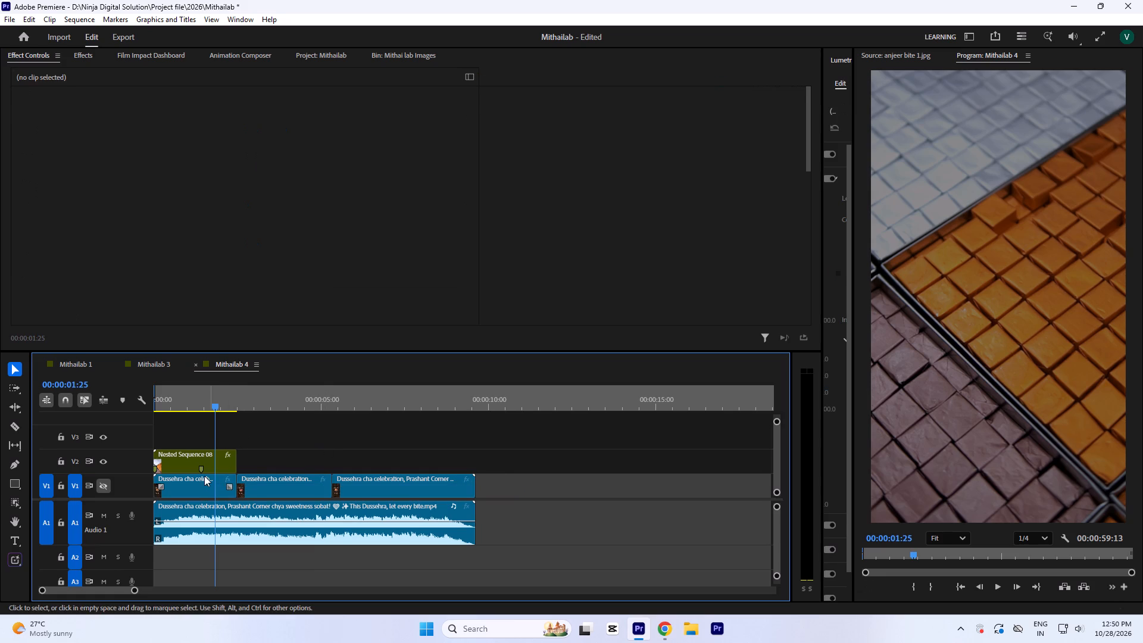
pyautogui.click(204, 464)
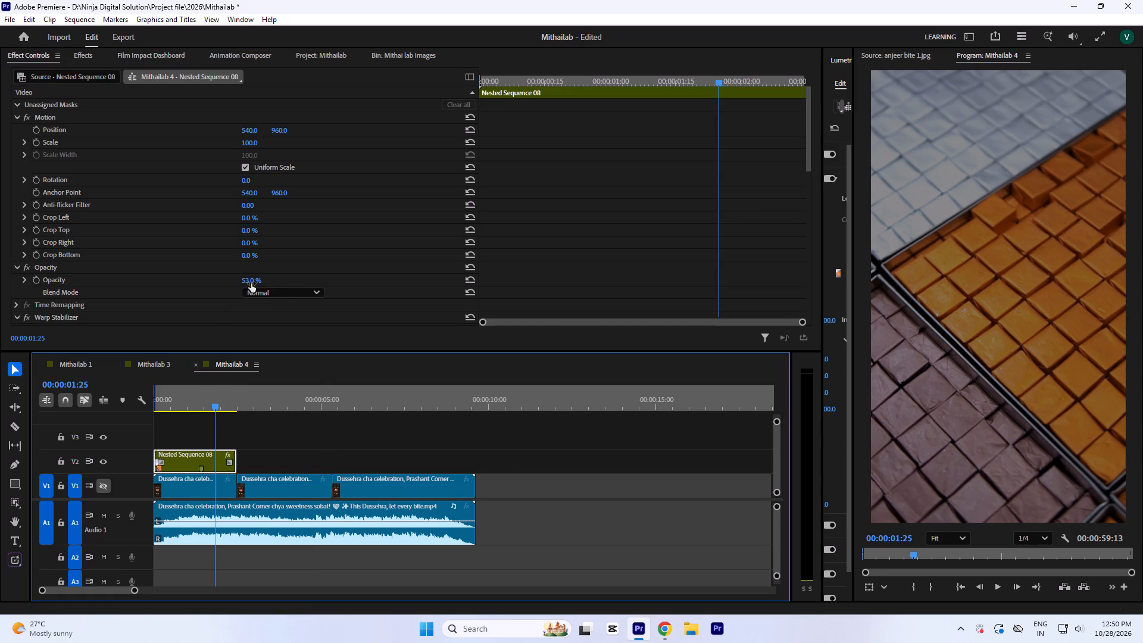
pyautogui.click(251, 283)
pyautogui.press('5')
pyautogui.press('0')
pyautogui.click(545, 227)
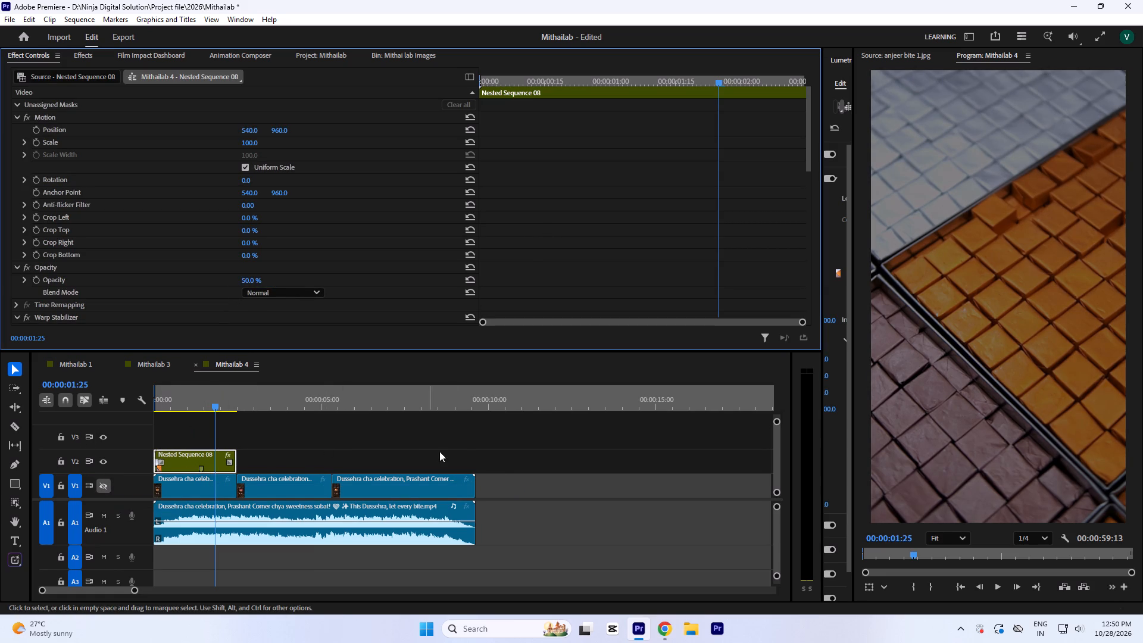
# Move the three Dussehra reference clips along V1 to start at about 00:00:13:25 and turn V1 output back on.
pyautogui.moveTo(502, 482); pyautogui.dragTo(197, 500)
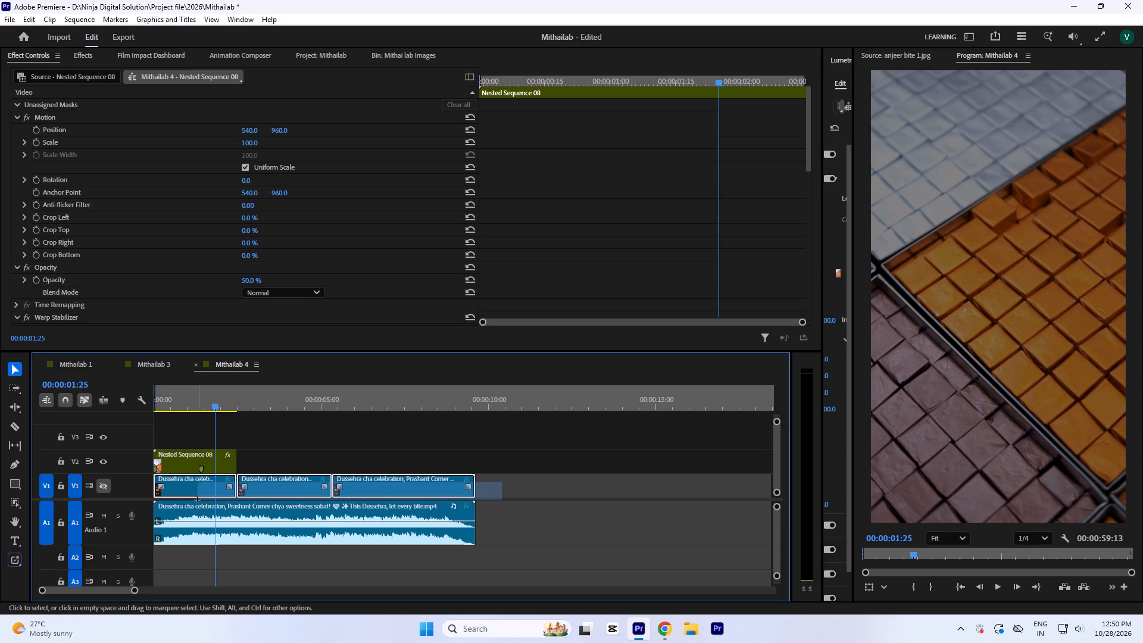
pyautogui.moveTo(197, 500); pyautogui.dragTo(199, 497)
pyautogui.press('-')
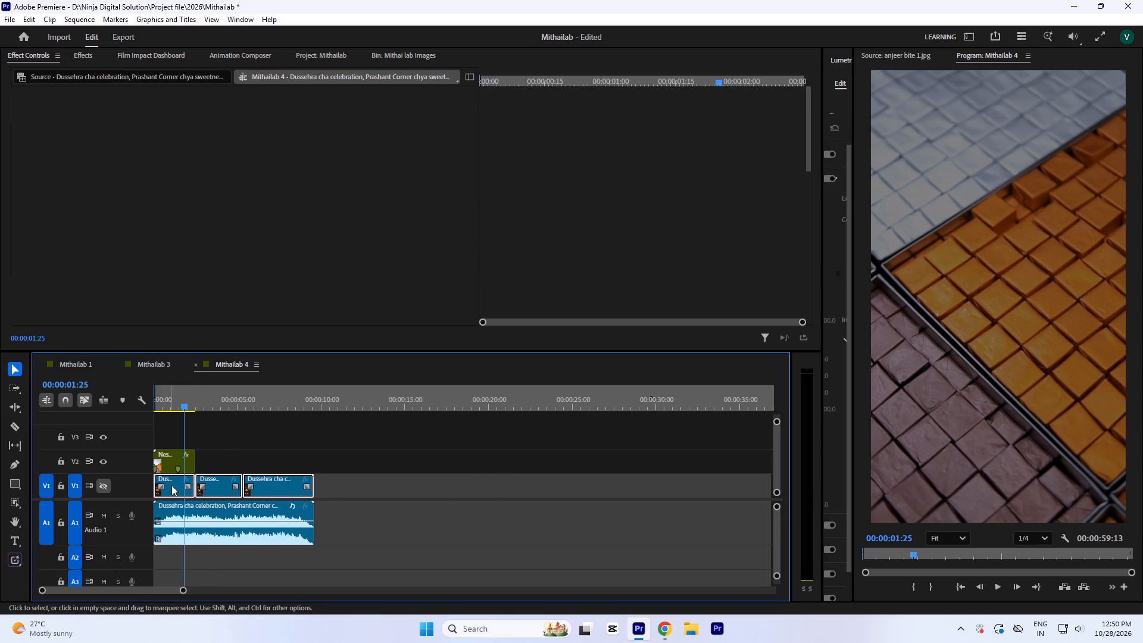
pyautogui.moveTo(171, 486); pyautogui.dragTo(403, 494)
pyautogui.press('=')
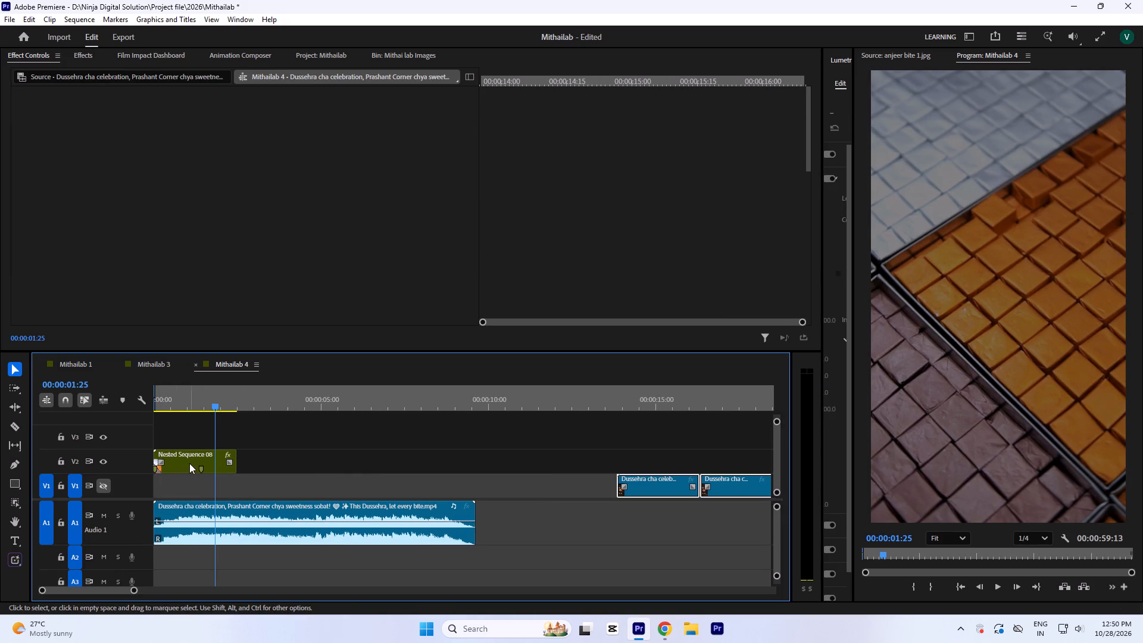
pyautogui.click(104, 485)
# Play Nested Sequence 08 from the sequence start to review its dimmed look without the reference video.
pyautogui.moveTo(195, 403); pyautogui.dragTo(98, 425)
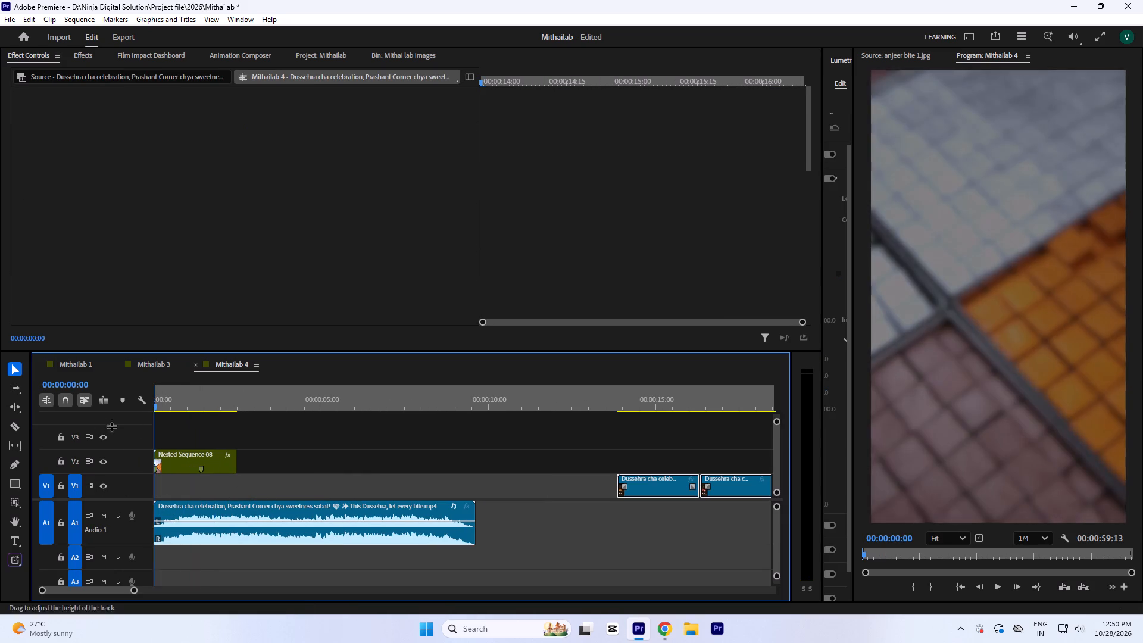
pyautogui.press('space')
pyautogui.press('space')
pyautogui.press('-')
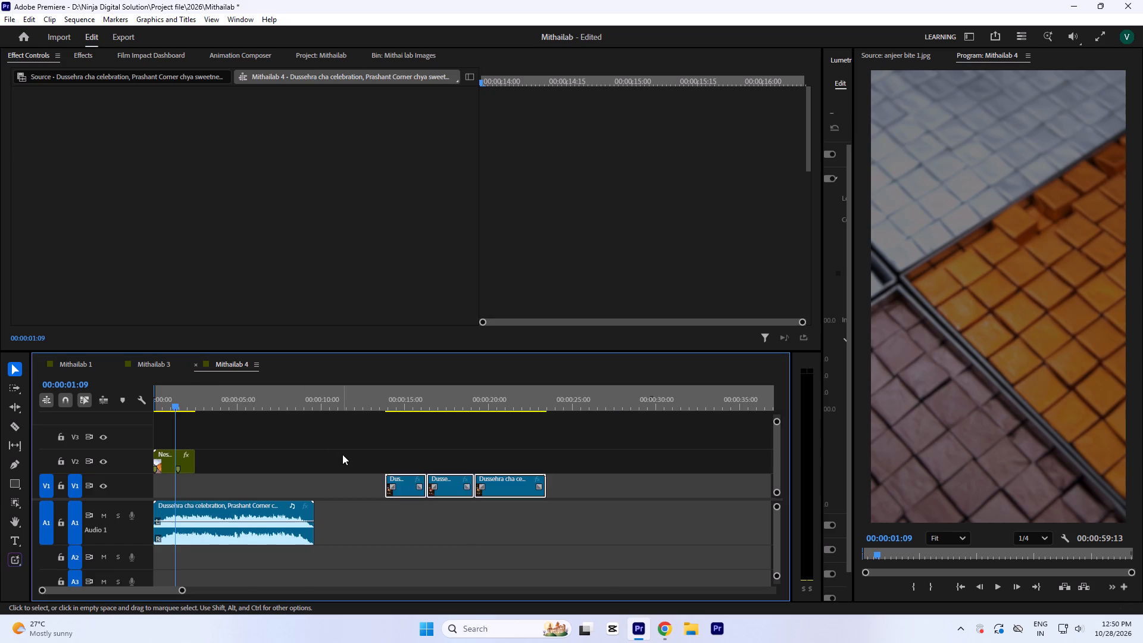
pyautogui.click(315, 444)
pyautogui.press('=')
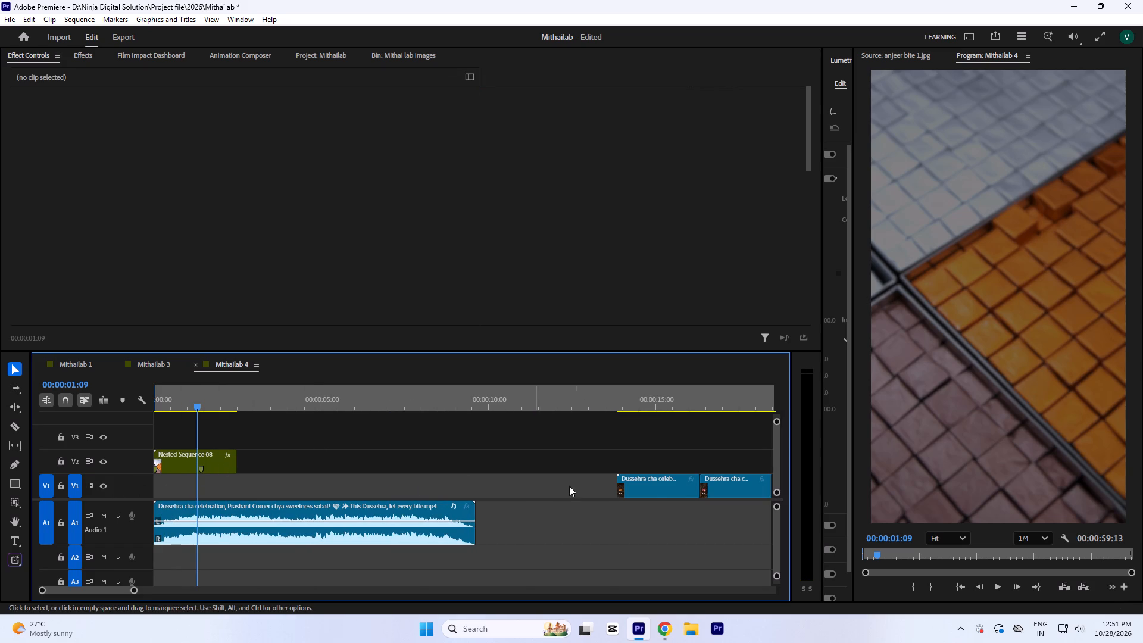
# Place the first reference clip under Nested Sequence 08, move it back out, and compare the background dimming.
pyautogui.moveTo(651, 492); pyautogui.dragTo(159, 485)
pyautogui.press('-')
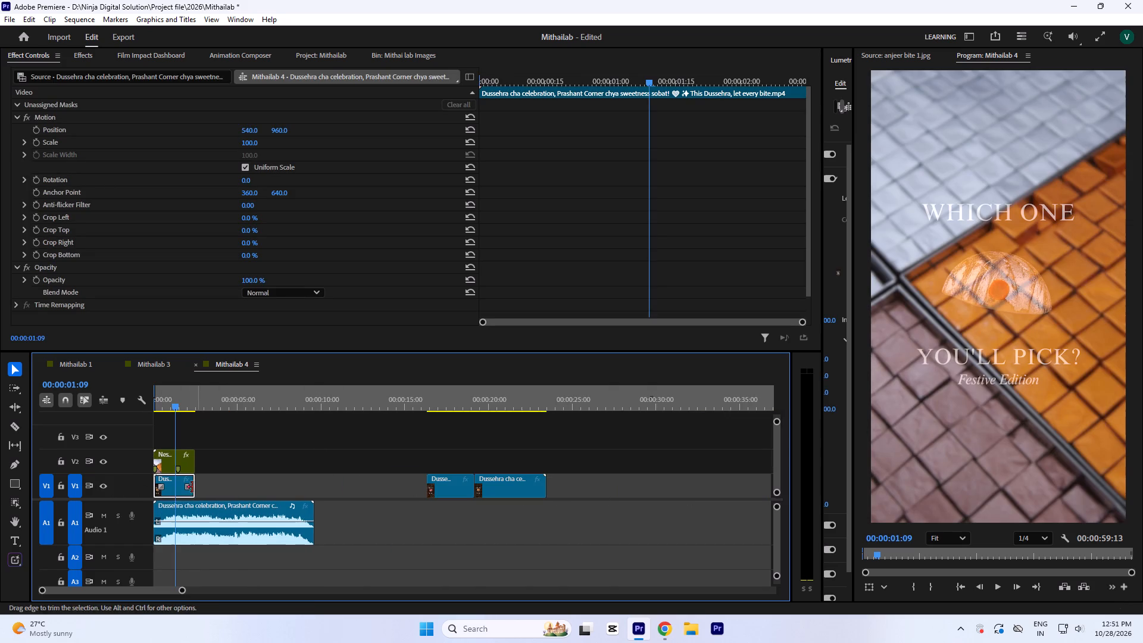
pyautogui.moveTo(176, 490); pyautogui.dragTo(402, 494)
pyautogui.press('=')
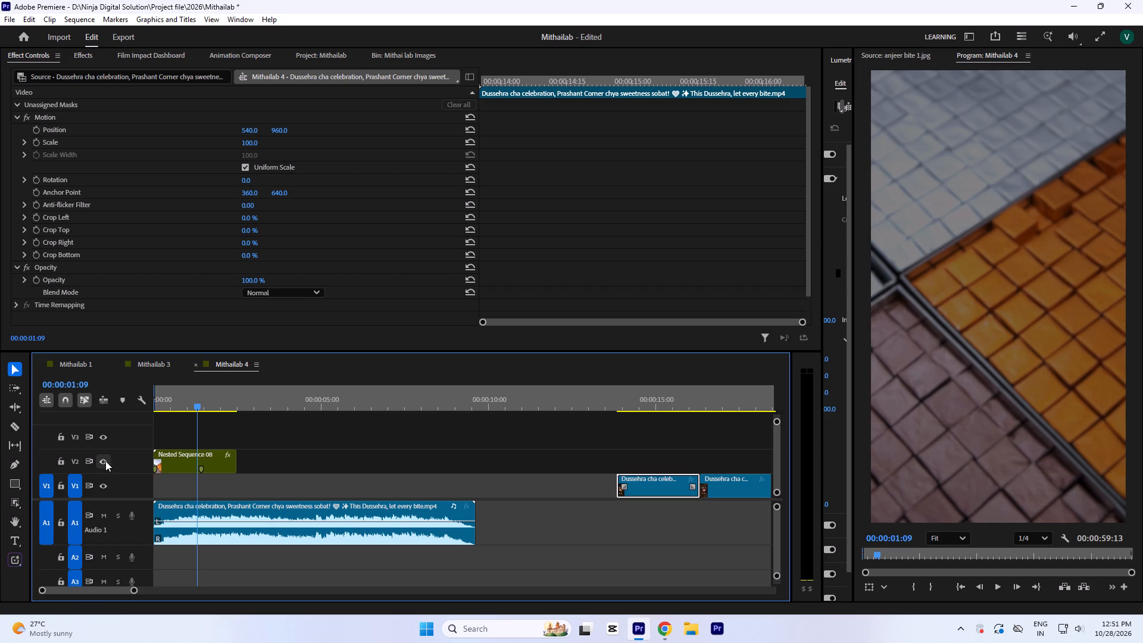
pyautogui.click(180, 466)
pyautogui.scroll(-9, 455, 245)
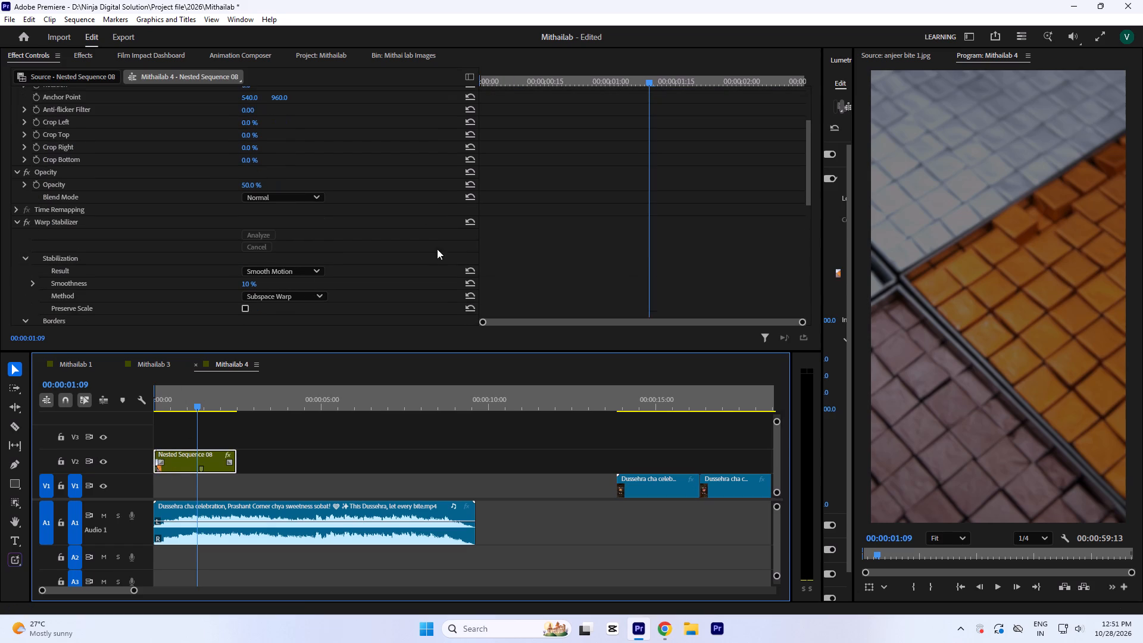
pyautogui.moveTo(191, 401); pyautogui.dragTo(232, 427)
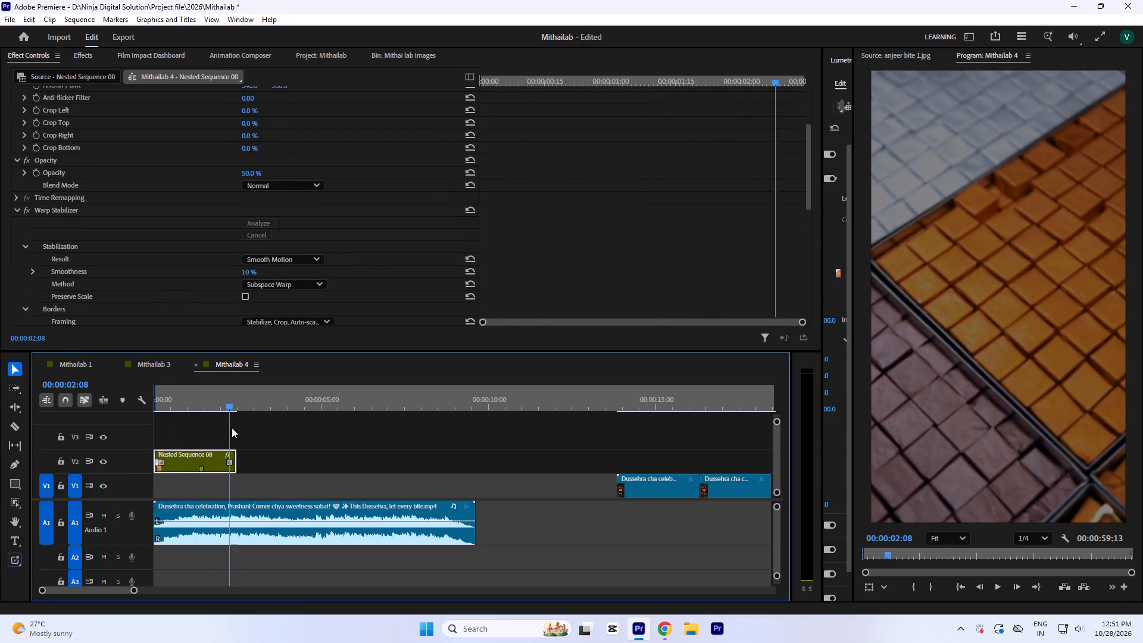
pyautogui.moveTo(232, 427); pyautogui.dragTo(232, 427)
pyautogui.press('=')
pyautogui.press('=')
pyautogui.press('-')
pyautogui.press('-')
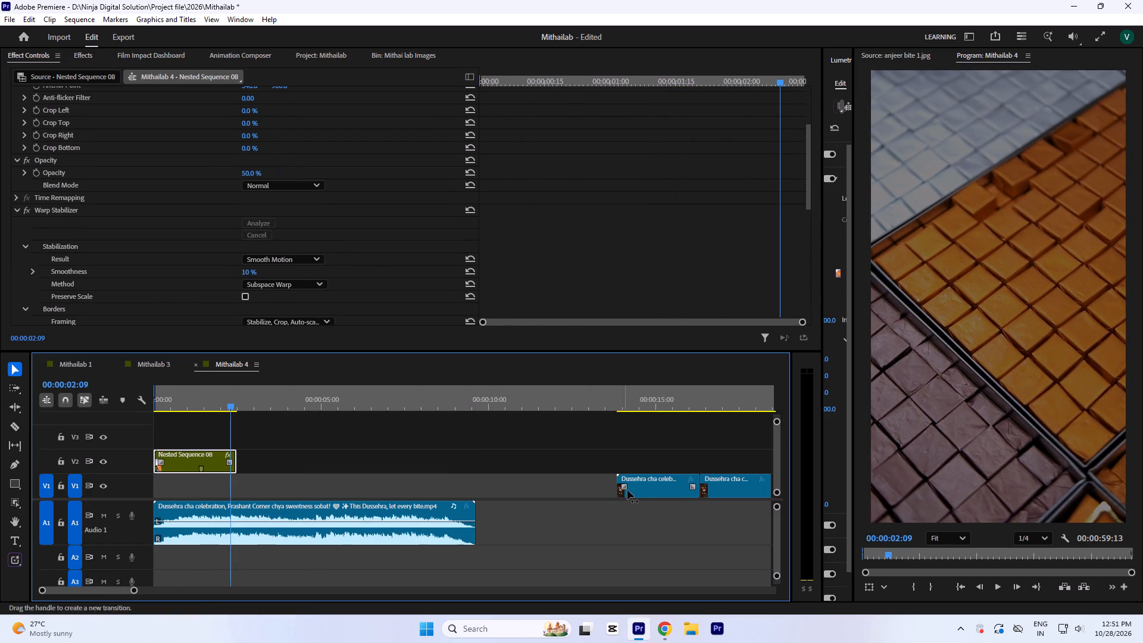
# Bring the first reference clip back under Nested Sequence 08 and play both together from the sequence start.
pyautogui.moveTo(645, 492); pyautogui.dragTo(169, 486)
pyautogui.press('=')
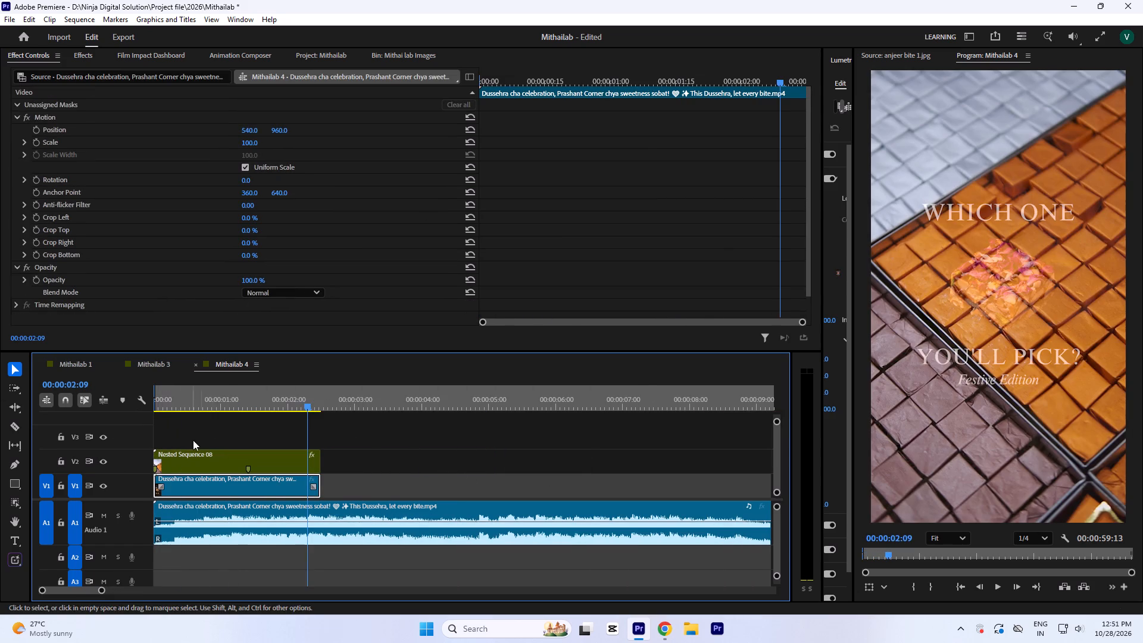
pyautogui.moveTo(213, 404); pyautogui.dragTo(121, 420)
pyautogui.press('space')
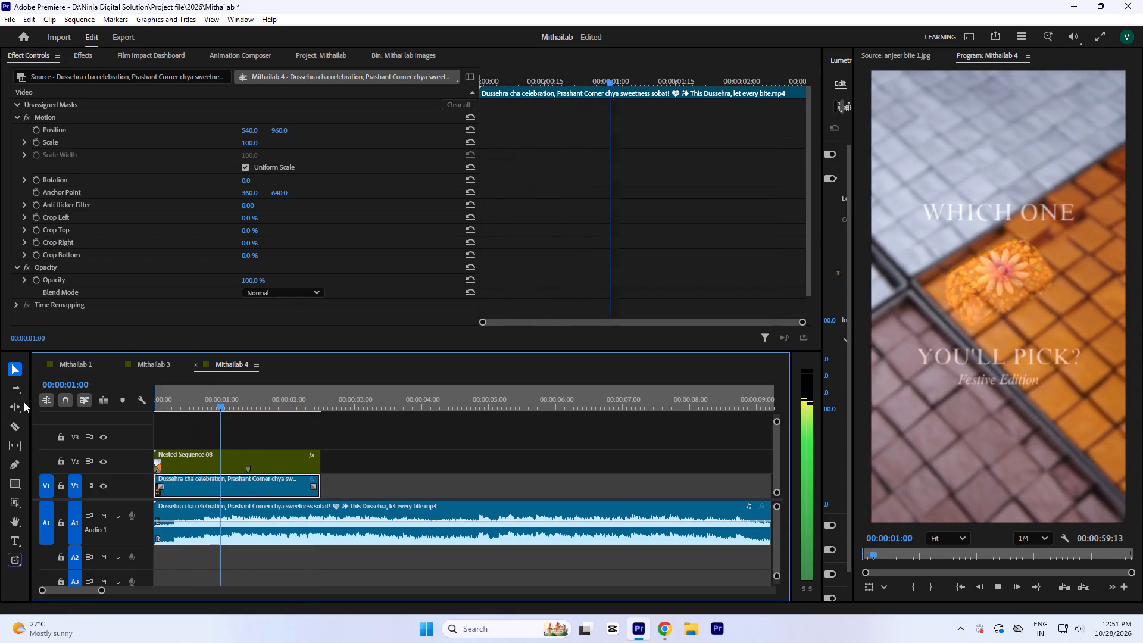
pyautogui.press('space')
# Move the first reference clip along V1 to start at about 00:00:03:09 and play it on its own.
pyautogui.press('-')
pyautogui.moveTo(219, 492); pyautogui.dragTo(327, 504)
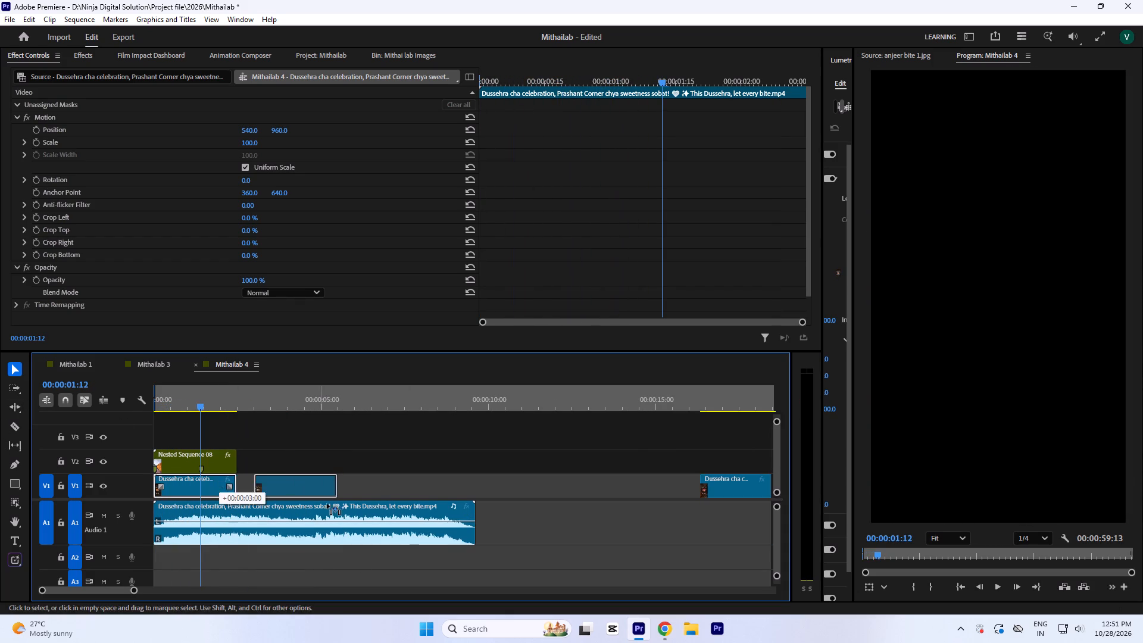
pyautogui.moveTo(327, 504); pyautogui.dragTo(329, 504)
pyautogui.moveTo(260, 394); pyautogui.dragTo(265, 403)
pyautogui.press('space')
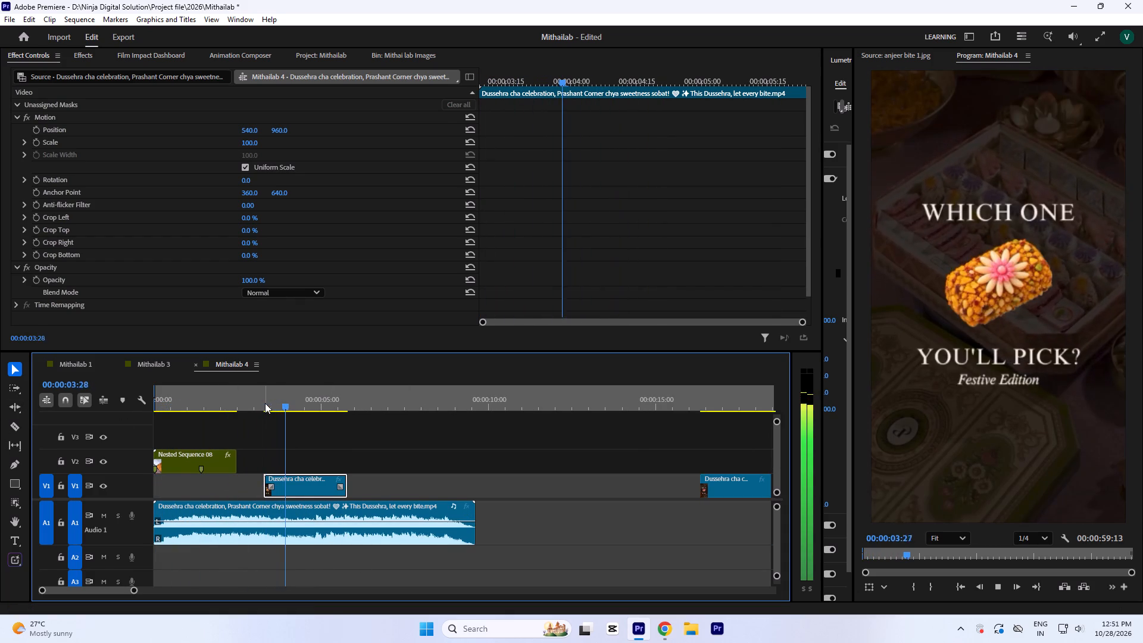
# Save the Mithailab project.
pyautogui.hotkey('ctrl', 's')
# Step through the first reference clip frame by frame and mark its first sweet change at 00:00:03:24 with a clip marker.
pyautogui.moveTo(190, 393); pyautogui.dragTo(154, 402)
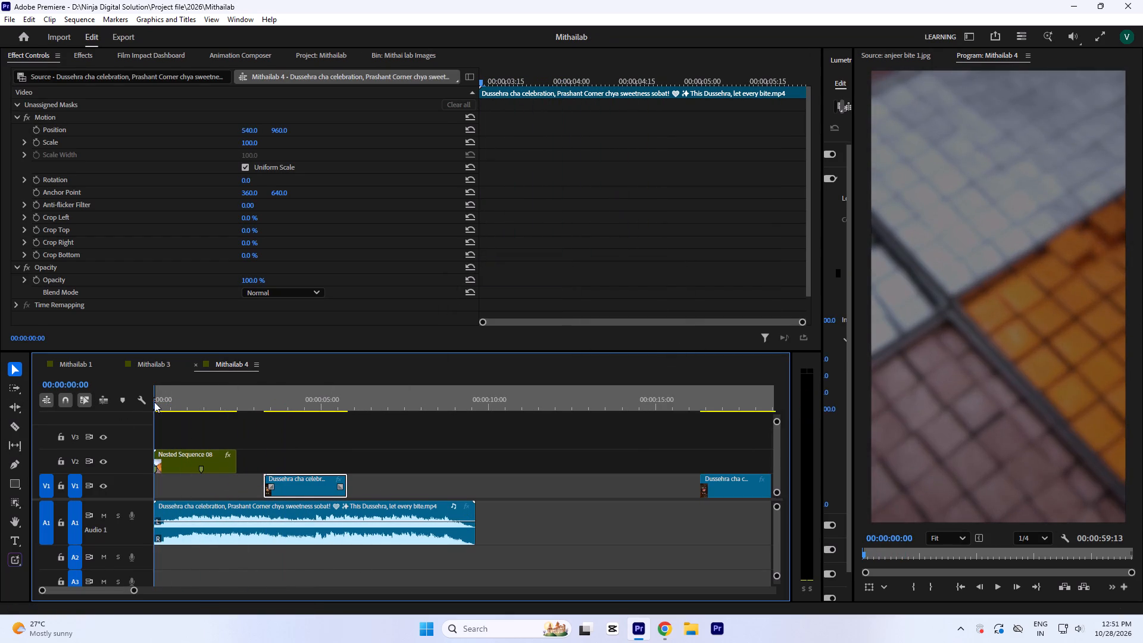
pyautogui.moveTo(154, 402); pyautogui.dragTo(151, 404)
pyautogui.click(267, 398)
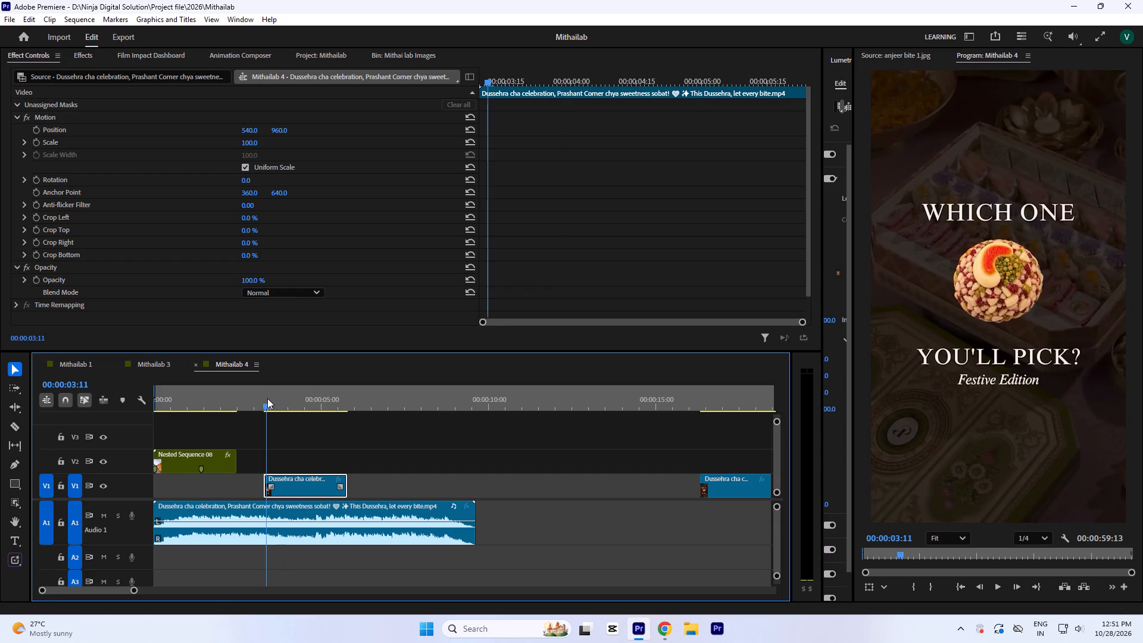
pyautogui.press('=')
pyautogui.press('=')
pyautogui.press('=')
pyautogui.press('=')
pyautogui.click(428, 405)
pyautogui.press('=')
pyautogui.press('=')
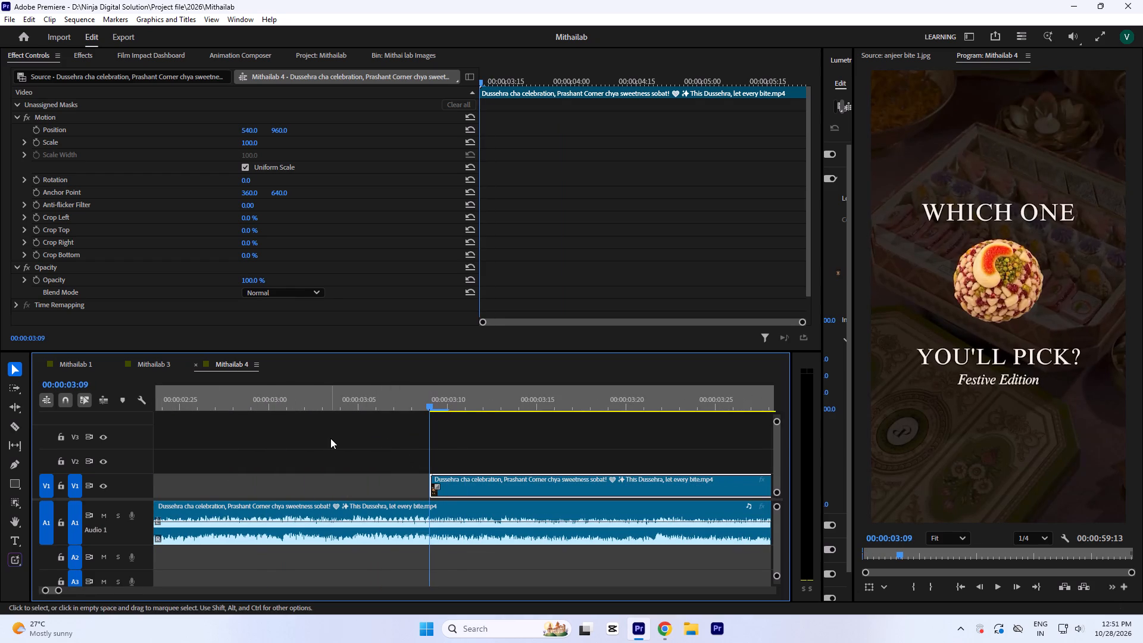
pyautogui.press('Right')
pyautogui.press('Right')
pyautogui.press('Right')
pyautogui.press('Right')
pyautogui.press('Right')
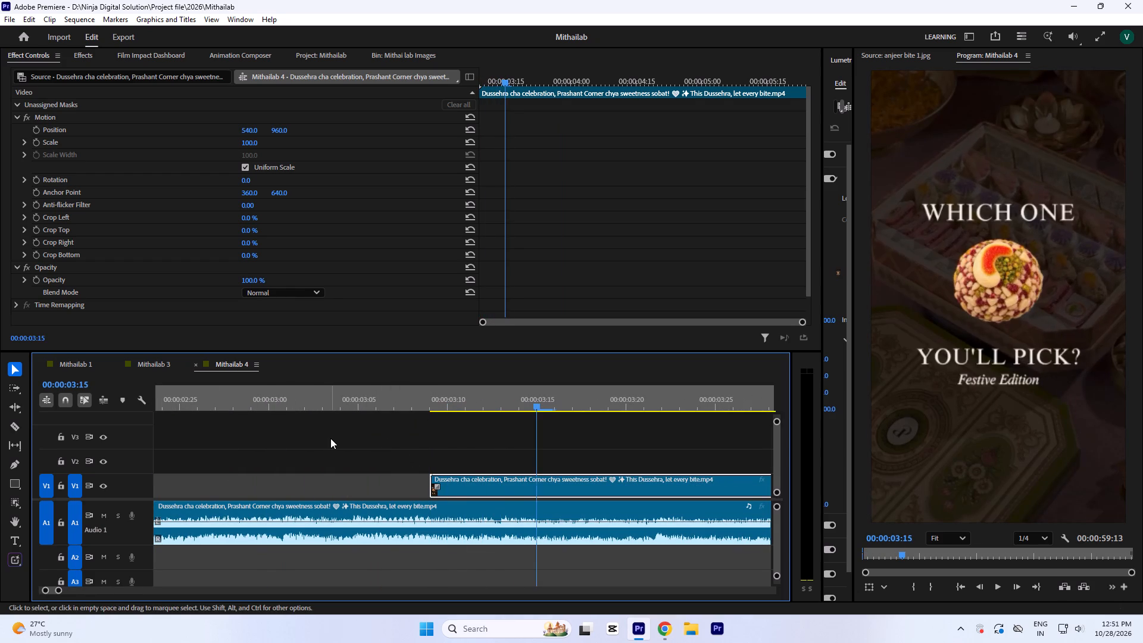
pyautogui.press('Right')
pyautogui.press('Right')
pyautogui.press('Right')
pyautogui.press('Right')
pyautogui.press('Right')
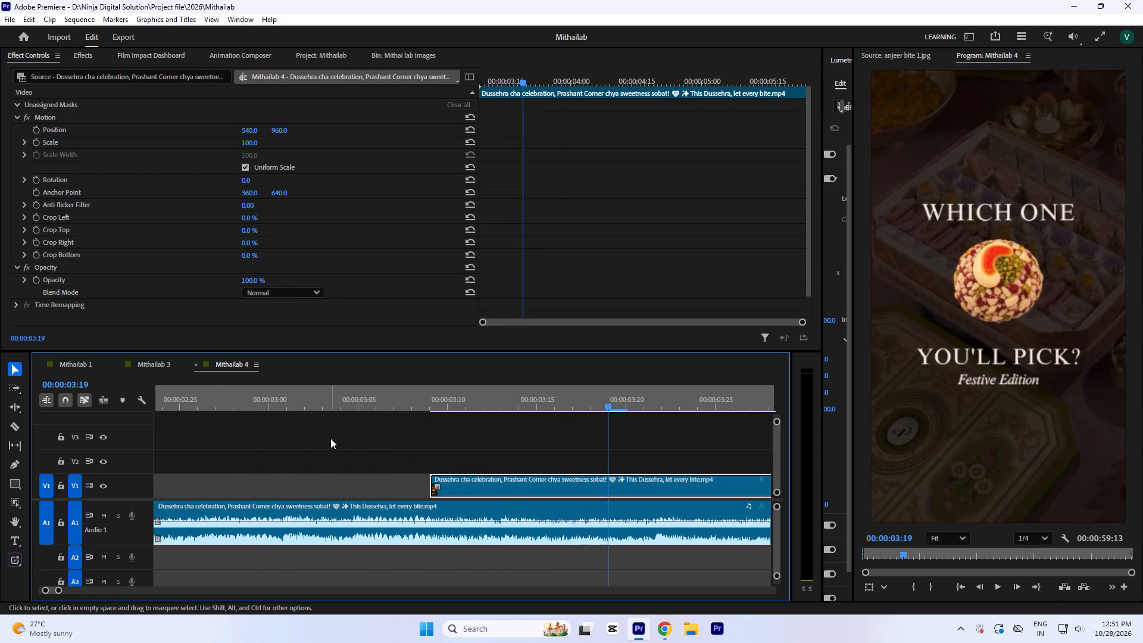
pyautogui.press('Right')
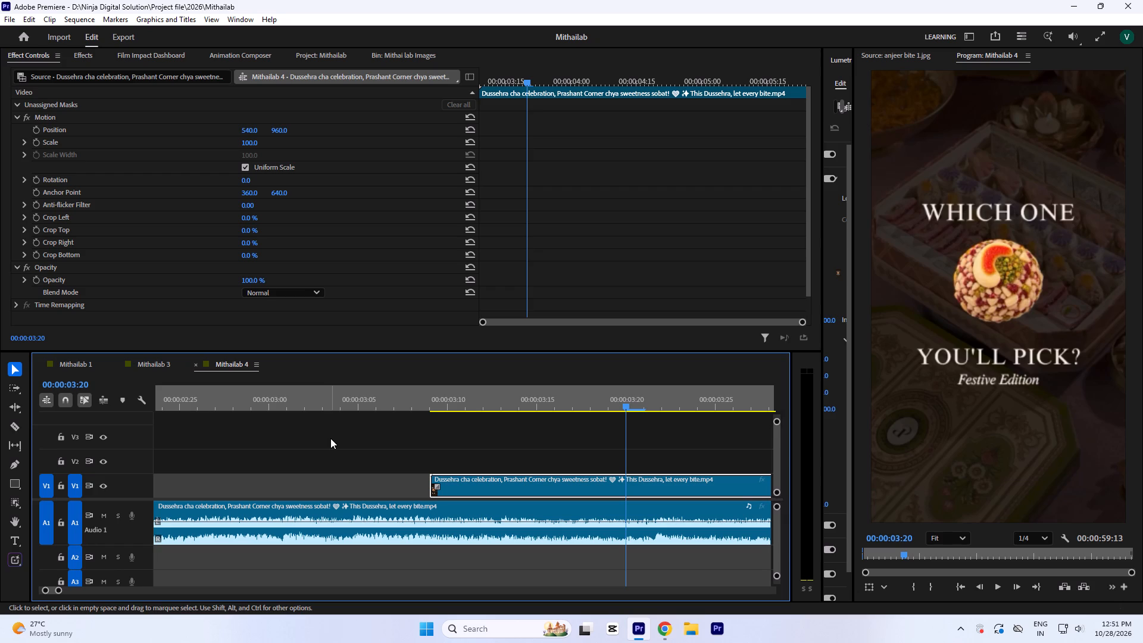
pyautogui.write('---==')
pyautogui.write('--')
pyautogui.press('Left')
pyautogui.press('Right')
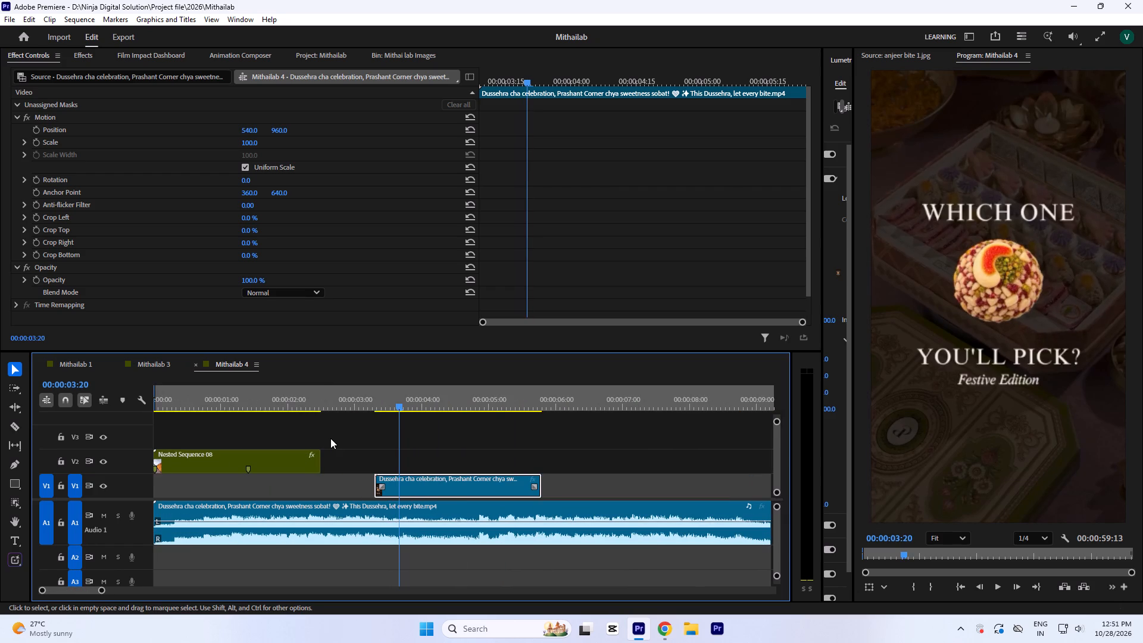
pyautogui.press('Right')
pyautogui.press('Right')
pyautogui.press('Right')
pyautogui.press('Right')
pyautogui.press('Right')
pyautogui.press('Left')
pyautogui.press('Left')
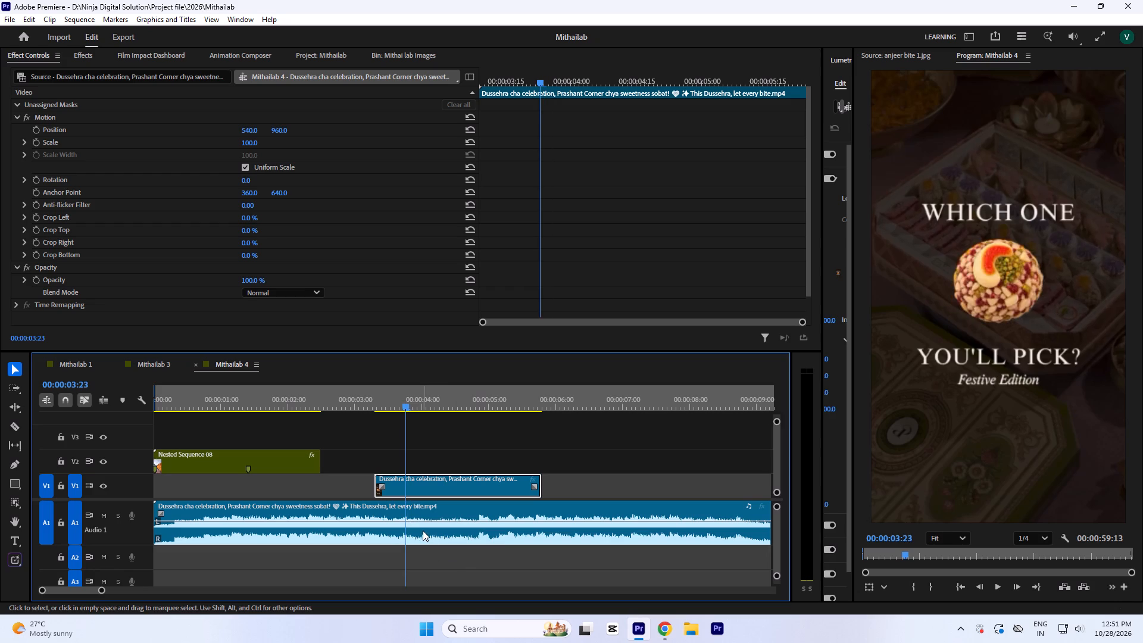
pyautogui.press('Right')
pyautogui.press('m')
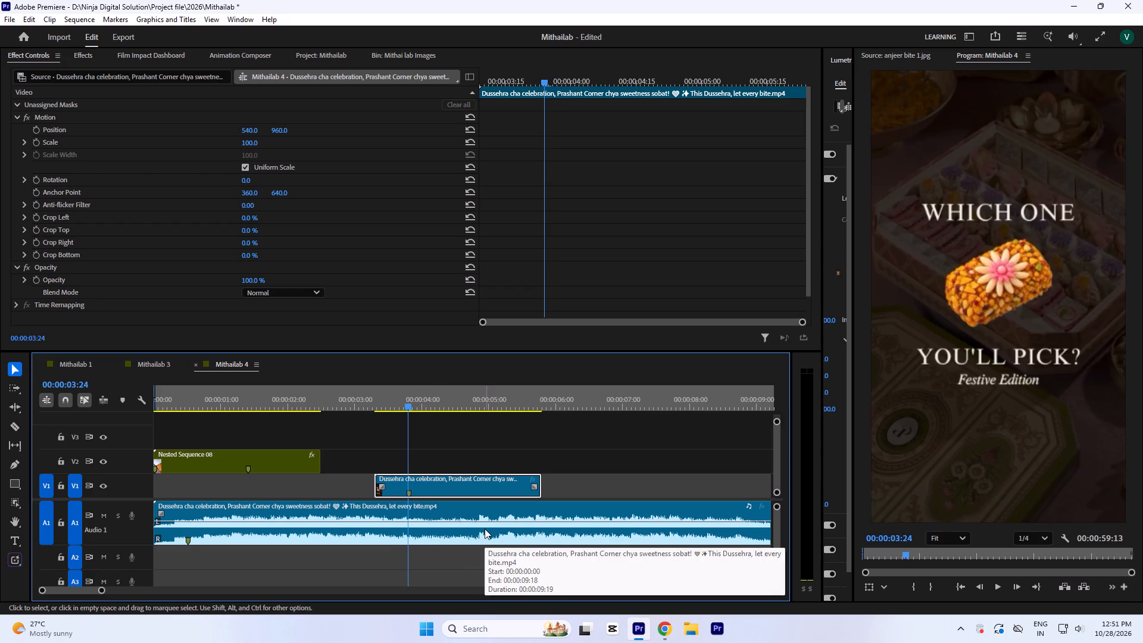
# Step through the first reference clip frame by frame and mark its second sweet change at 00:00:04:12 with a clip marker.
pyautogui.press('Right')
pyautogui.press('Right')
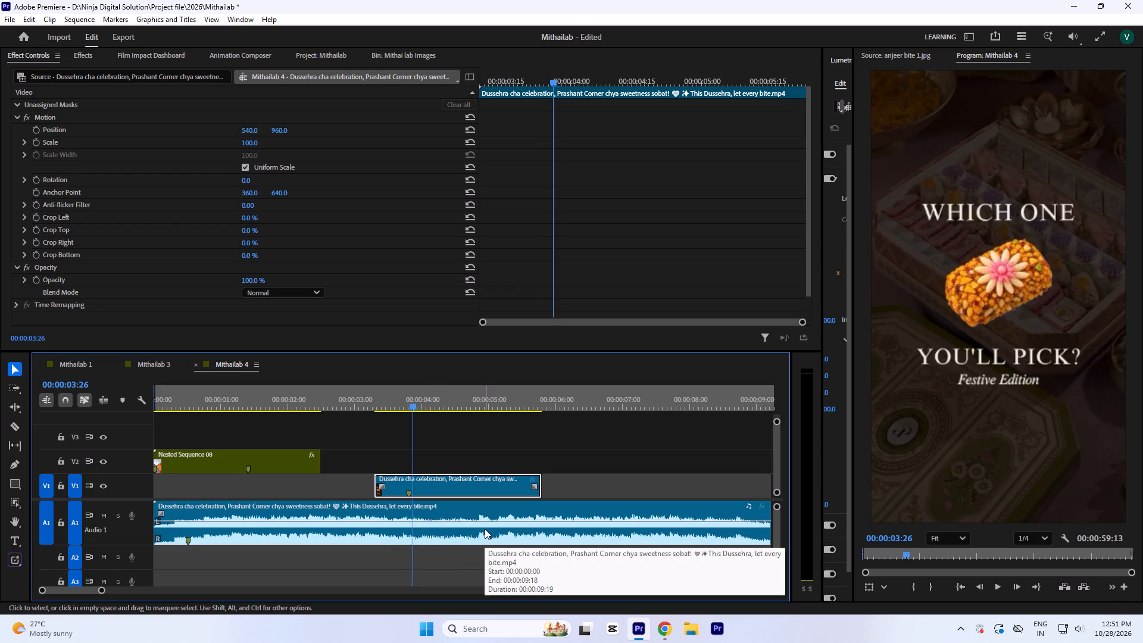
pyautogui.press('Right')
pyautogui.press('Right')
pyautogui.press('Right')
pyautogui.press('Right')
pyautogui.press('Right')
pyautogui.press('Right')
pyautogui.press('Right')
pyautogui.press('Right')
pyautogui.press('Right')
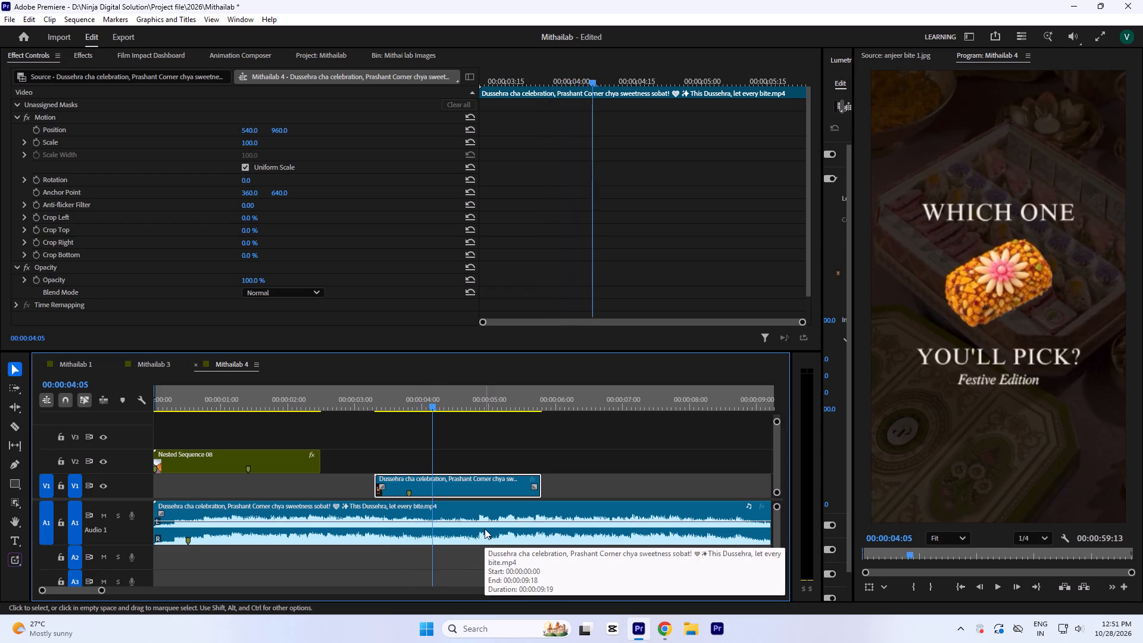
pyautogui.press('Right')
pyautogui.press('Right')
pyautogui.press('Right')
pyautogui.press('Right')
pyautogui.press('Right')
pyautogui.press('Right')
pyautogui.press('Right')
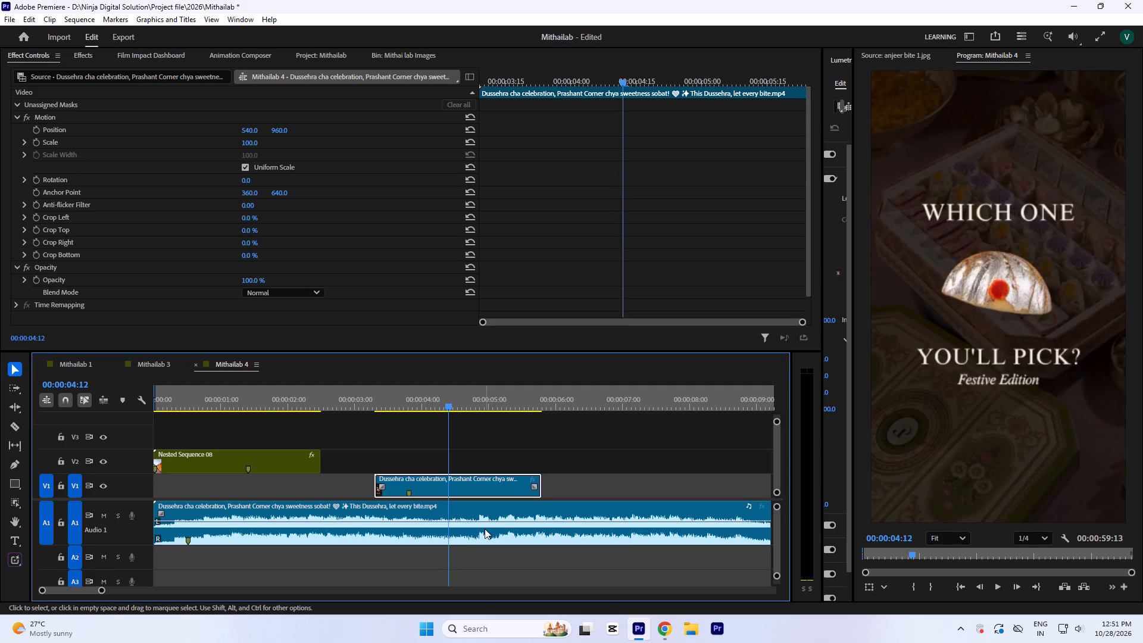
pyautogui.press('Left')
pyautogui.press('Right')
pyautogui.press('m')
# Advance to the change to the pink flower sweet and mark it at 00:00:04:27 on the first reference clip.
pyautogui.press('Right')
pyautogui.press('Right')
pyautogui.press('Right')
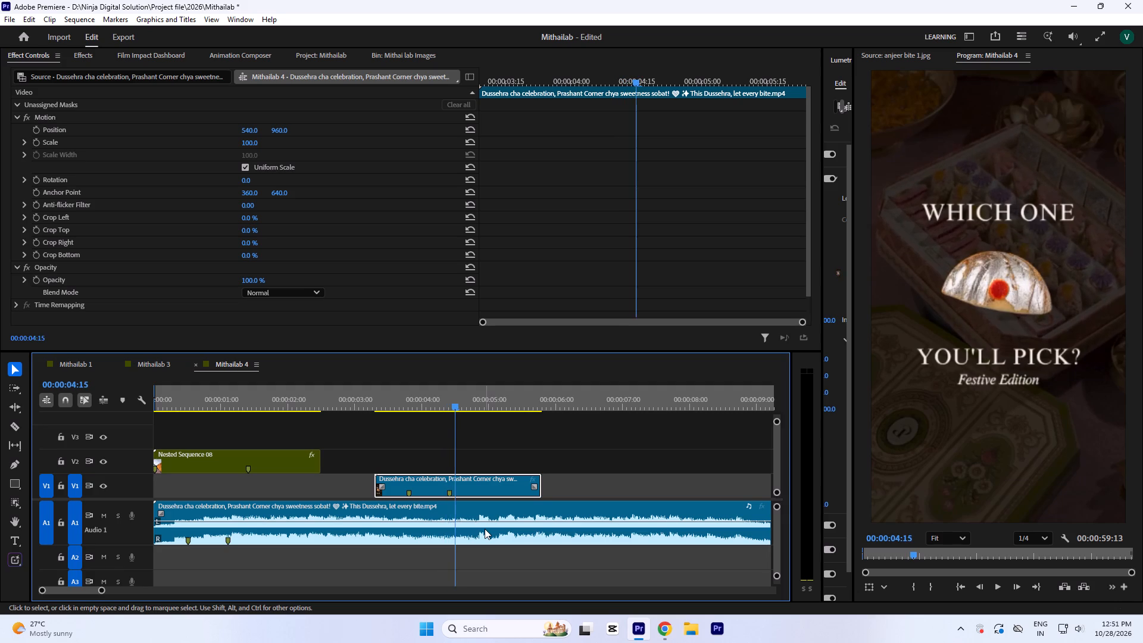
pyautogui.press('Right')
pyautogui.press('Right')
pyautogui.press('Right')
pyautogui.press('Right')
pyautogui.press('Right')
pyautogui.press('Right')
pyautogui.press('Right')
pyautogui.press('Right')
pyautogui.press('Right')
pyautogui.press('Right')
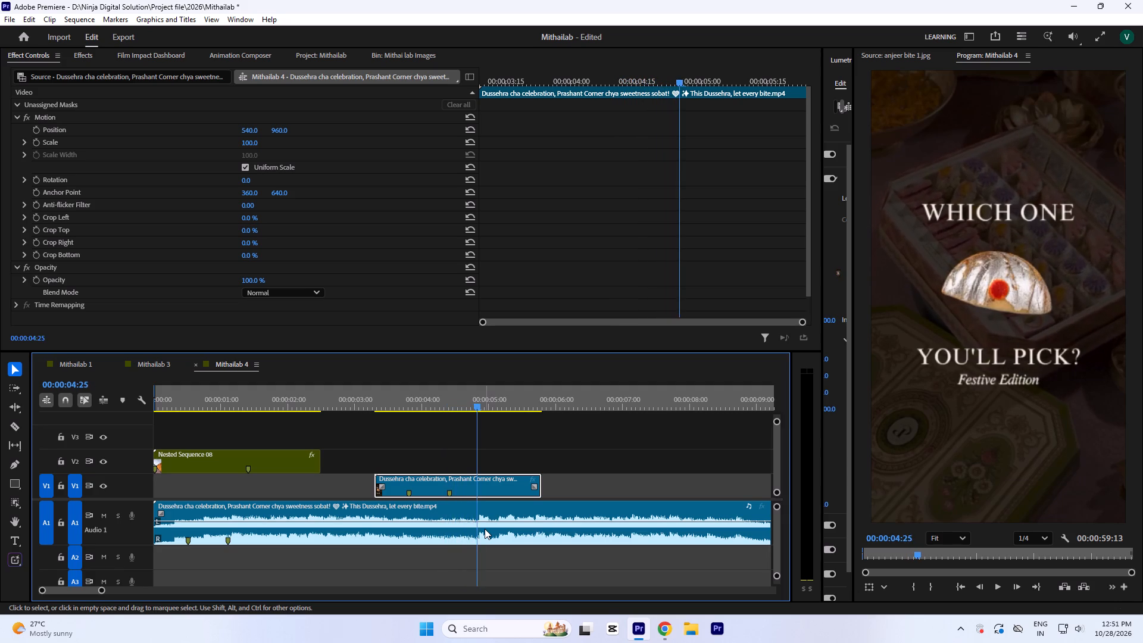
pyautogui.press('Right')
pyautogui.press('Right')
pyautogui.press('Left')
pyautogui.press('Right')
pyautogui.press('m')
# Find the change to the petal-topped square sweet and mark it at 00:00:05:12 on the first reference clip.
pyautogui.press('Right')
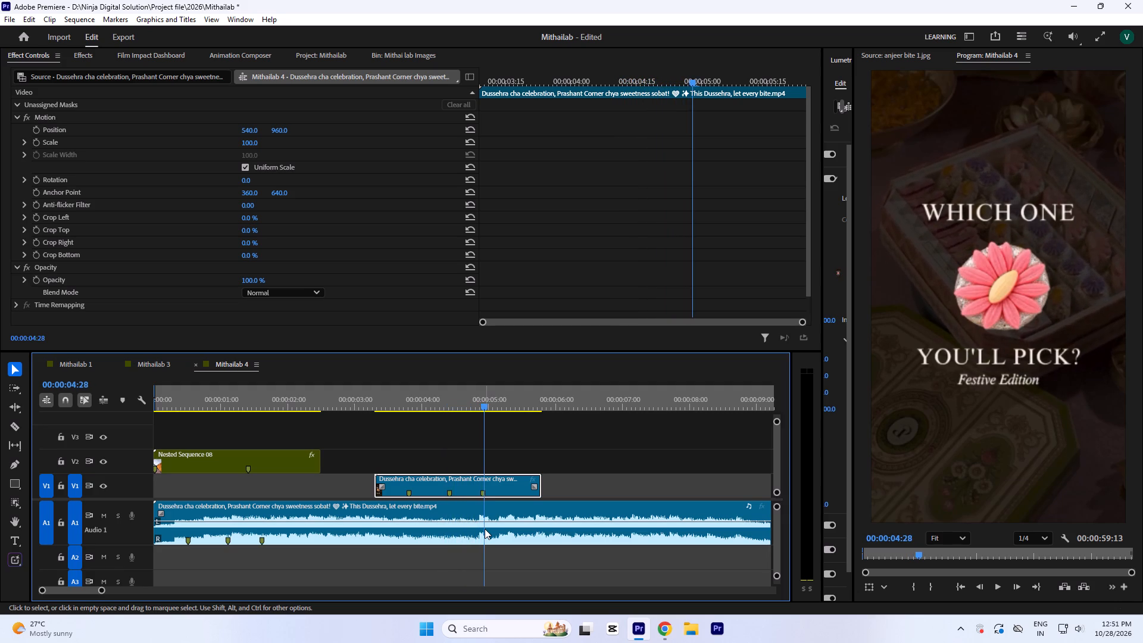
pyautogui.press('Right')
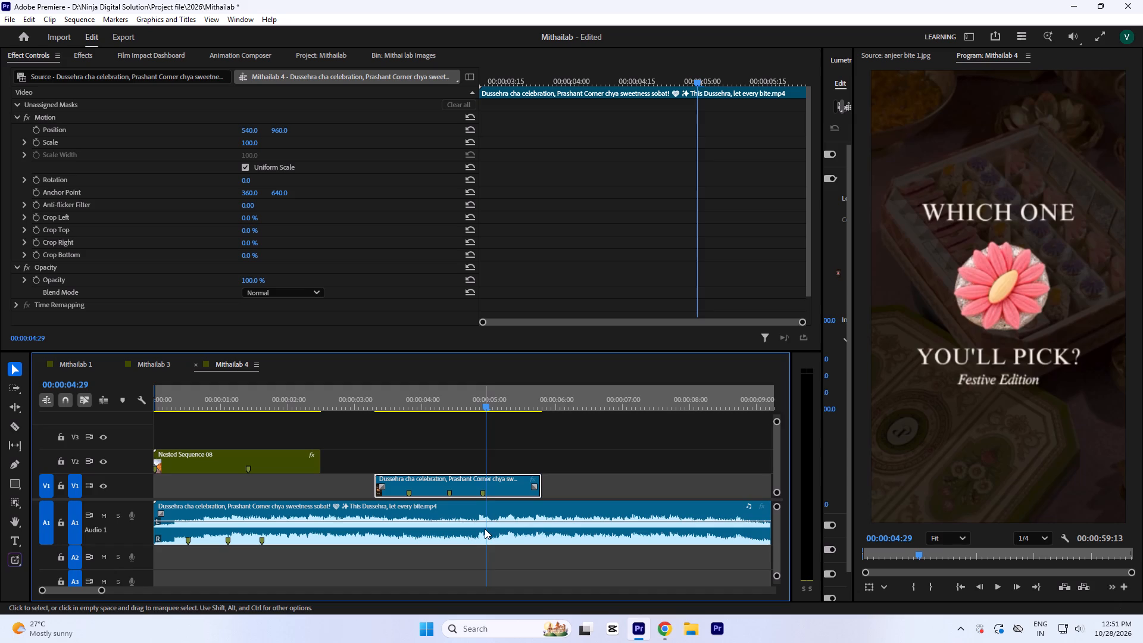
pyautogui.press('Right')
pyautogui.press('Right')
pyautogui.press('Right')
pyautogui.press('Right')
pyautogui.press('Right')
pyautogui.press('Right')
pyautogui.press('Right')
pyautogui.press('Right')
pyautogui.press('Right')
pyautogui.press('Right')
pyautogui.press('Right')
pyautogui.press('Right')
pyautogui.press('Right')
pyautogui.press('Right')
pyautogui.press('Right')
pyautogui.press('Right')
pyautogui.press('Right')
pyautogui.press('Right')
pyautogui.press('Right')
pyautogui.press('Right')
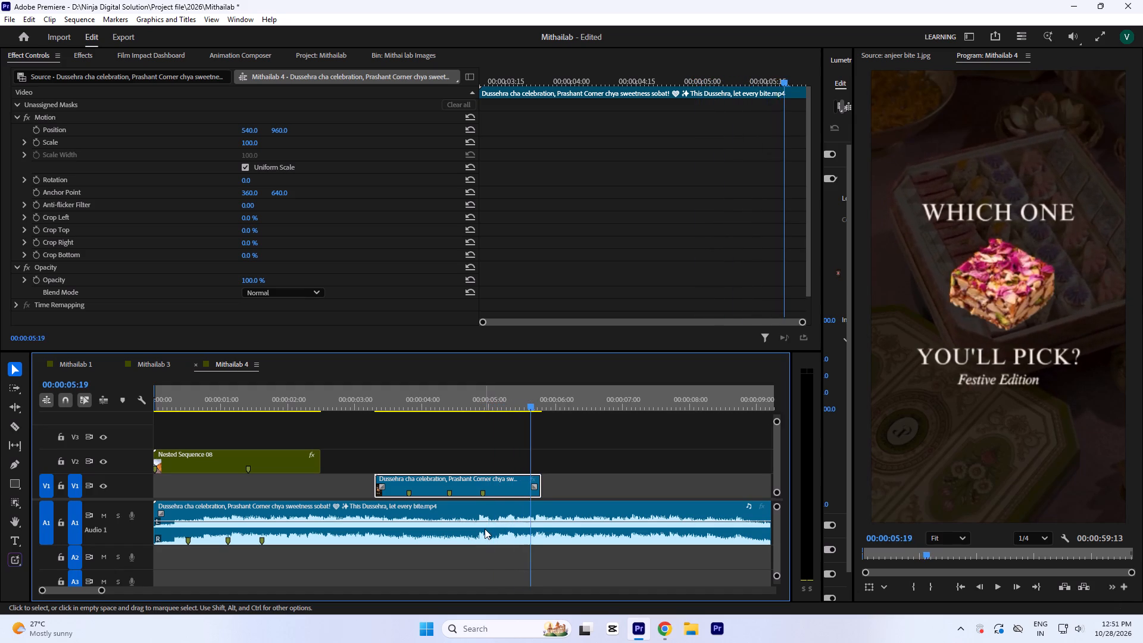
pyautogui.press('Left')
pyautogui.press('Left')
pyautogui.press('Left')
pyautogui.press('Left')
pyautogui.press('Left')
pyautogui.press('Left')
pyautogui.press('Left')
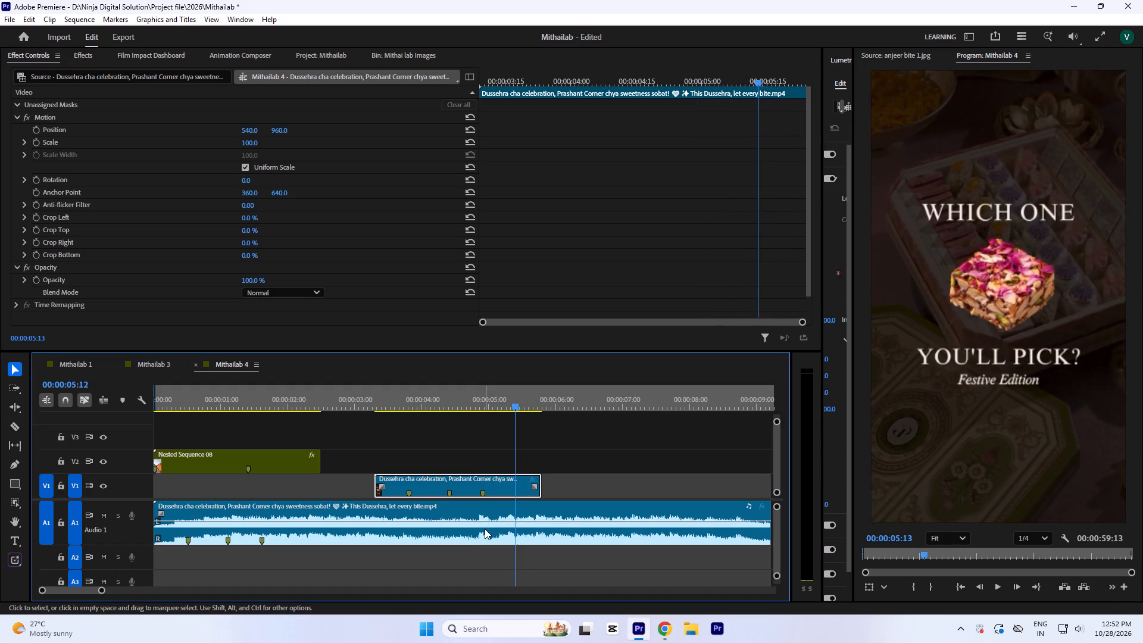
pyautogui.press('Left')
pyautogui.press('Right')
pyautogui.press('m')
# Step through the remaining frames of the first reference clip to its end, checking for another sweet change.
pyautogui.press('Right')
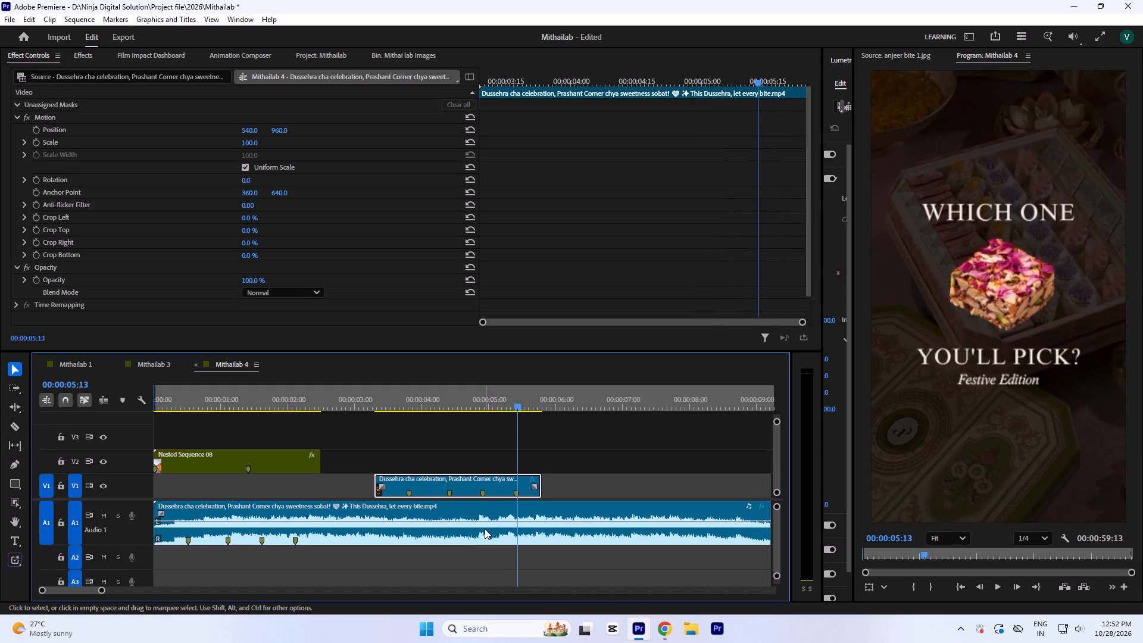
pyautogui.press('Right')
pyautogui.press('Right')
pyautogui.press('Right')
pyautogui.press('Right')
pyautogui.press('Right')
pyautogui.press('Right')
pyautogui.press('Right')
pyautogui.press('Right')
pyautogui.press('Right')
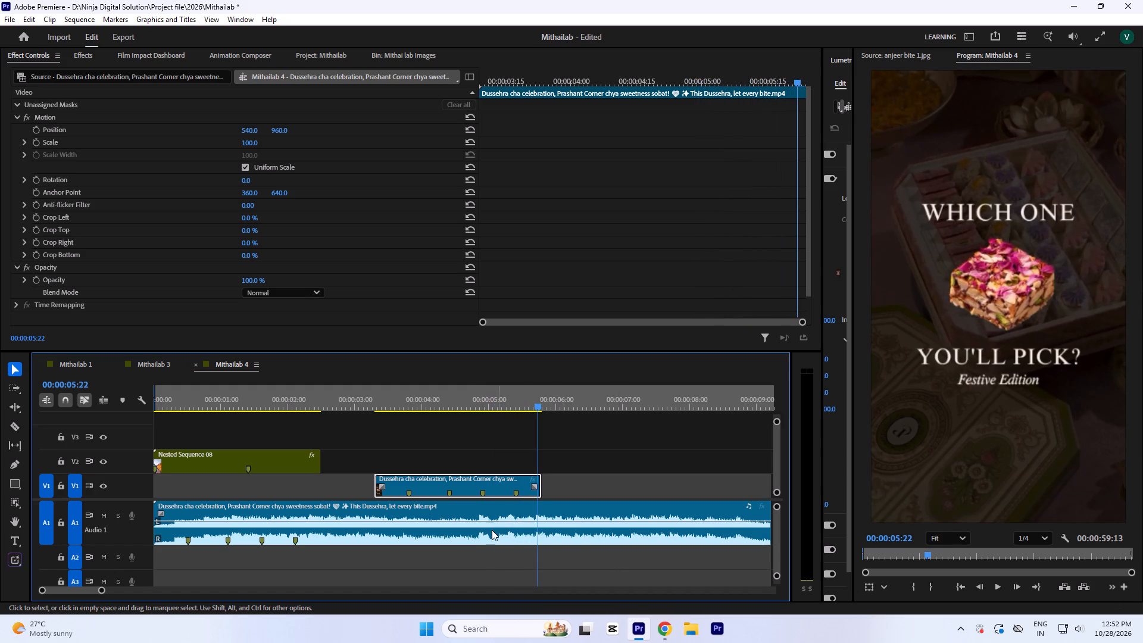
pyautogui.press('Right')
pyautogui.press('Right')
# Move the marked first reference clip back to the sequence start on V1, under Nested Sequence 08.
pyautogui.press('-')
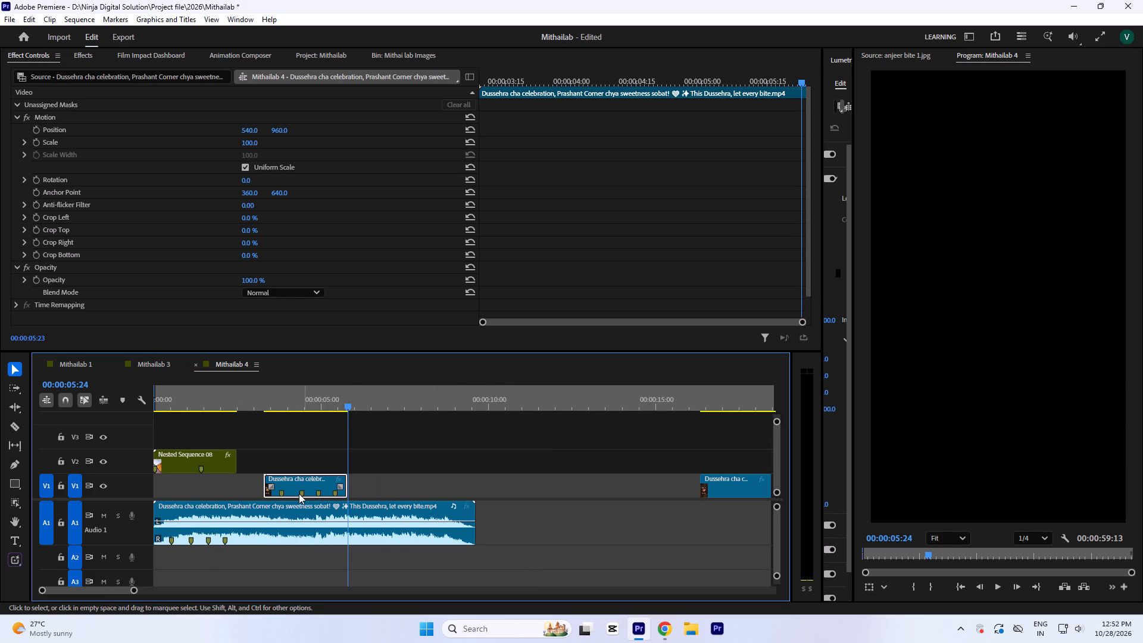
pyautogui.moveTo(320, 490); pyautogui.dragTo(177, 482)
# Move the second reference clip back so it sits on V1 directly after the first one, at about 00:00:02:15.
pyautogui.press('-')
pyautogui.moveTo(453, 489); pyautogui.dragTo(334, 473)
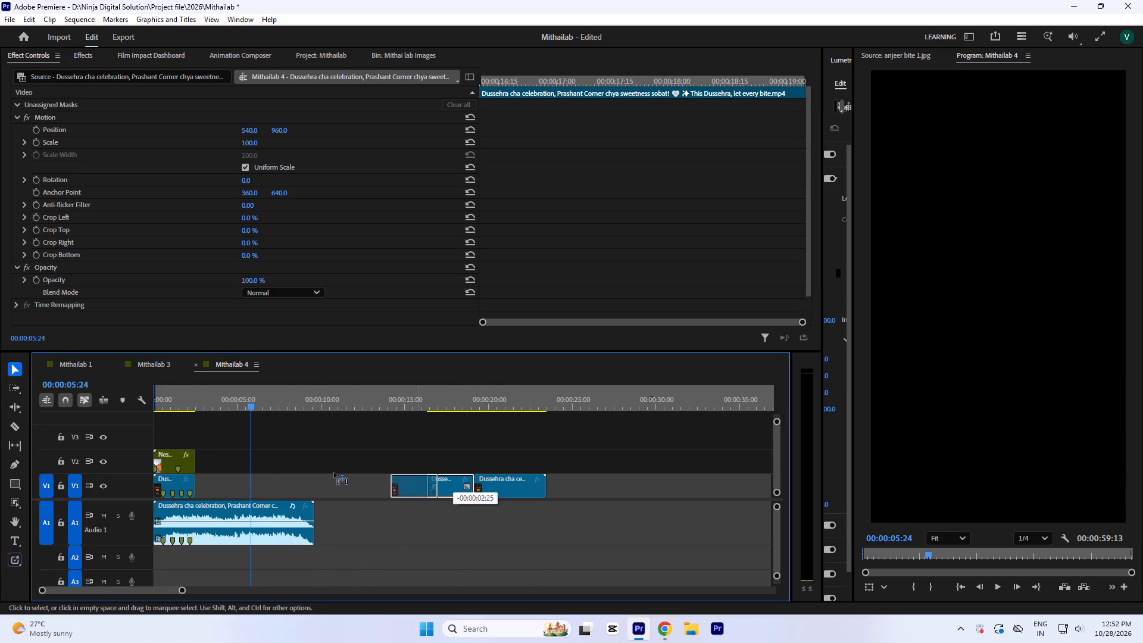
pyautogui.moveTo(334, 473); pyautogui.dragTo(223, 472)
pyautogui.click(198, 405)
pyautogui.press('=')
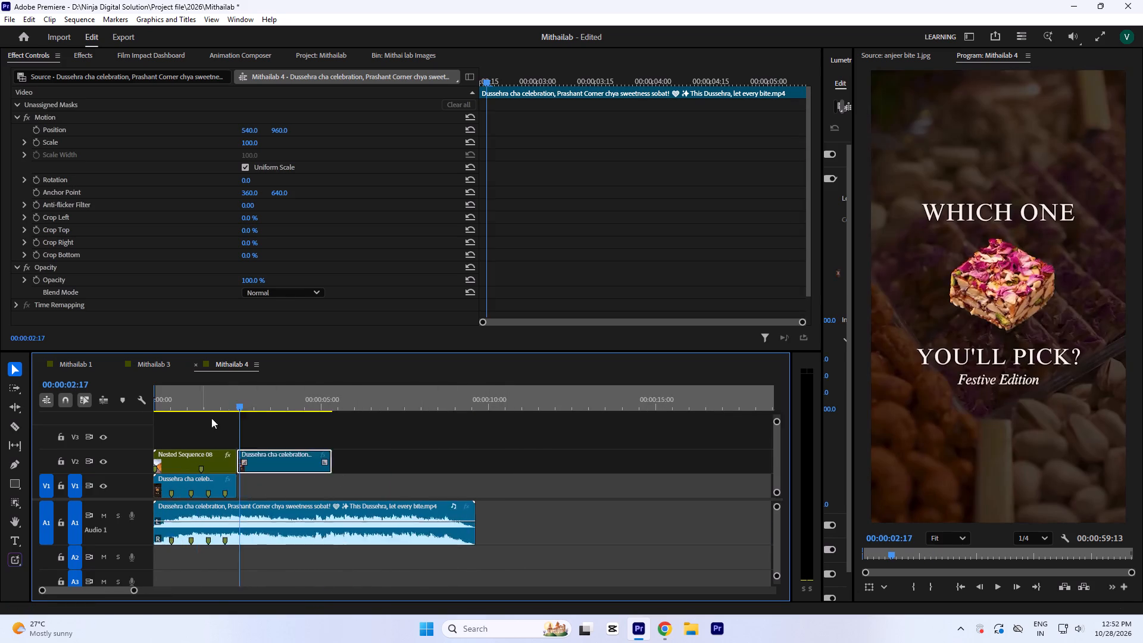
pyautogui.press('=')
pyautogui.press('=')
pyautogui.press('=')
pyautogui.press('=')
pyautogui.click(438, 386)
pyautogui.press('=')
pyautogui.moveTo(490, 465); pyautogui.dragTo(490, 477)
# Check the frames around the join of the two reference clips and hide track V2 to view only the reference.
pyautogui.press('-')
pyautogui.press('-')
pyautogui.press('Right')
pyautogui.press('Right')
pyautogui.press('Right')
pyautogui.press('Right')
pyautogui.press('Left')
pyautogui.press('Left')
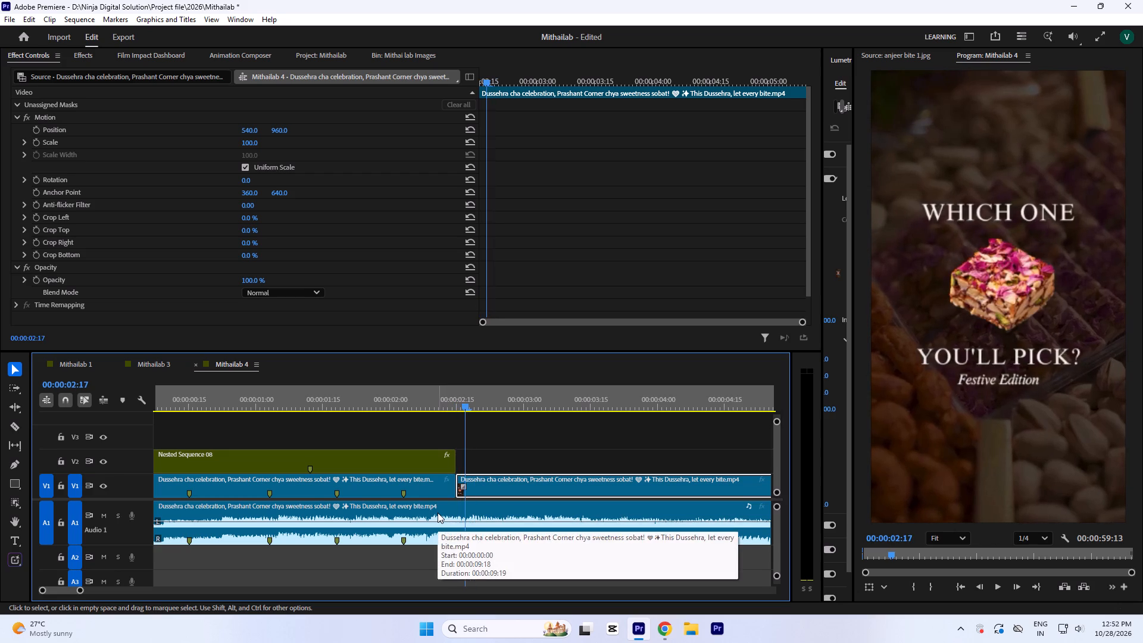
pyautogui.click(445, 390)
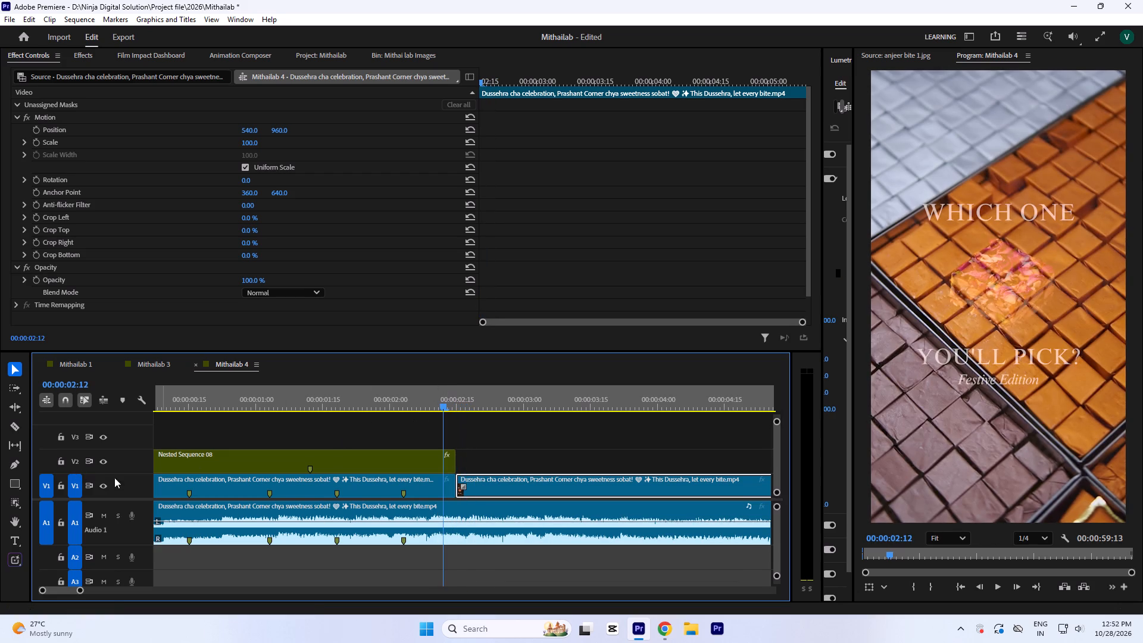
pyautogui.click(98, 457)
# Find the second reference clip's first sweet change after the join and mark it at 00:00:02:18 with a clip marker.
pyautogui.moveTo(436, 400); pyautogui.dragTo(434, 413)
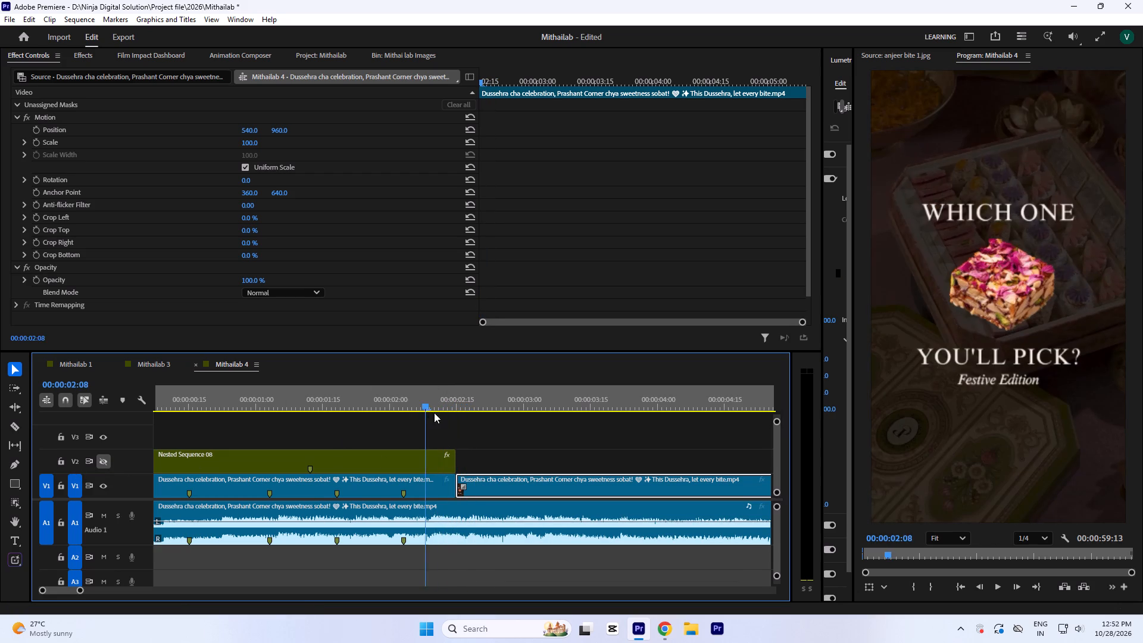
pyautogui.moveTo(434, 413); pyautogui.dragTo(469, 430)
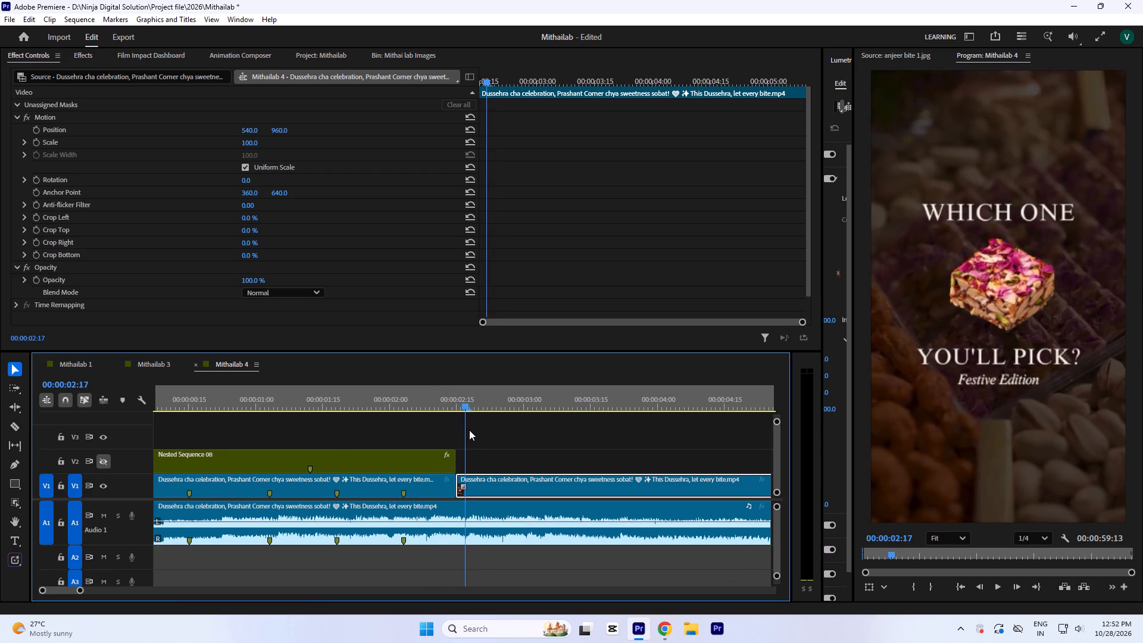
pyautogui.moveTo(469, 430); pyautogui.dragTo(473, 436)
pyautogui.click(486, 490)
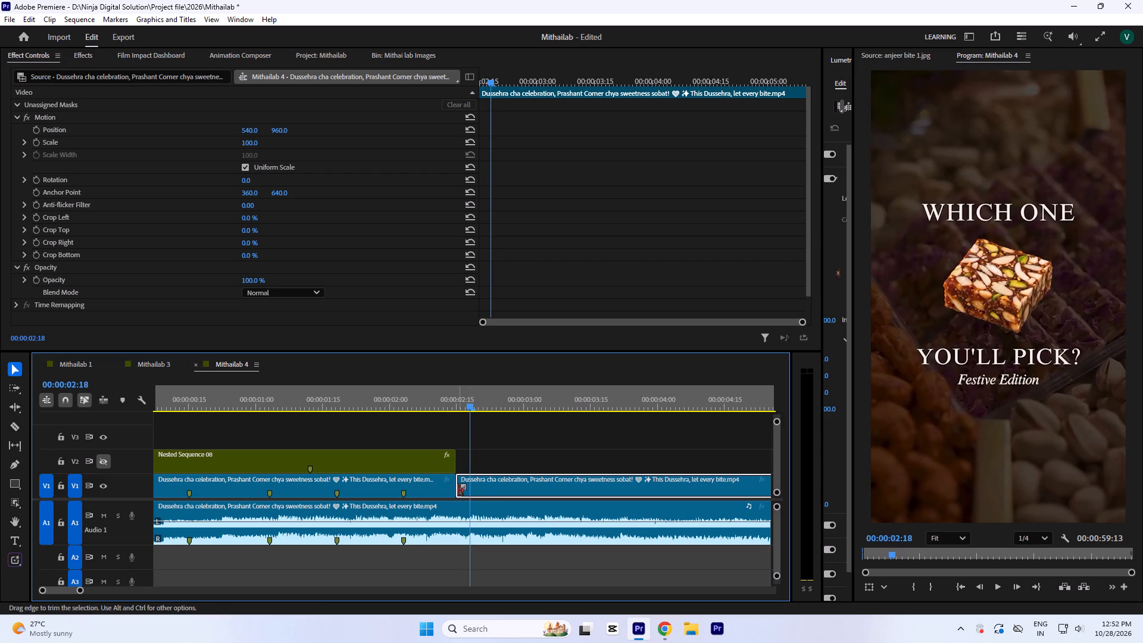
pyautogui.moveTo(469, 396); pyautogui.dragTo(458, 424)
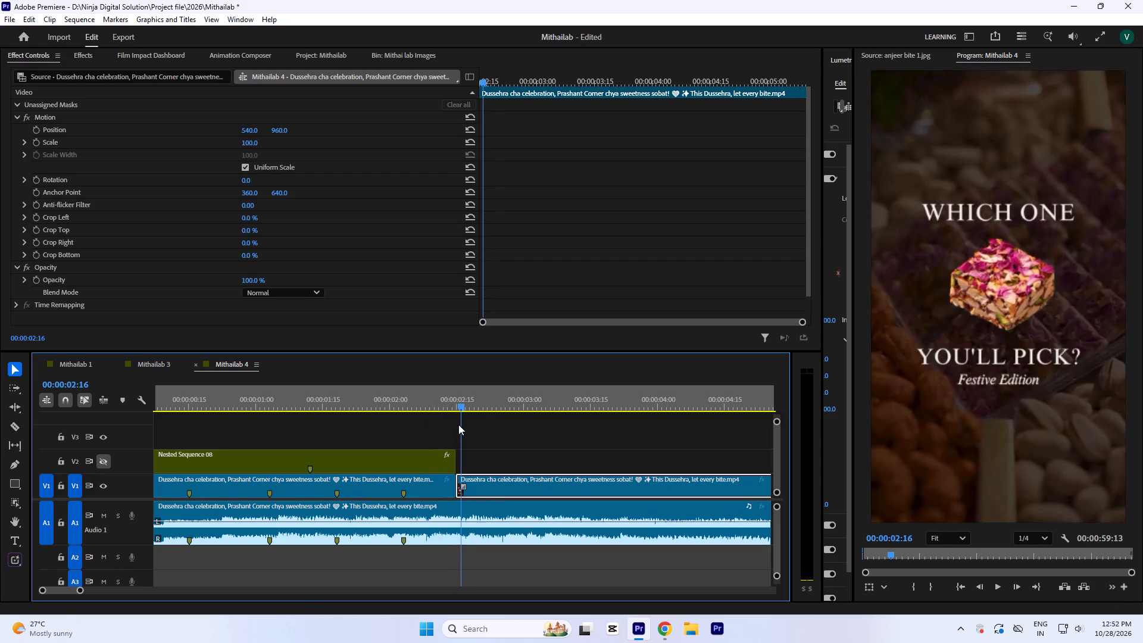
pyautogui.moveTo(458, 424); pyautogui.dragTo(475, 429)
pyautogui.press('Left')
pyautogui.press('Left')
pyautogui.press('Right')
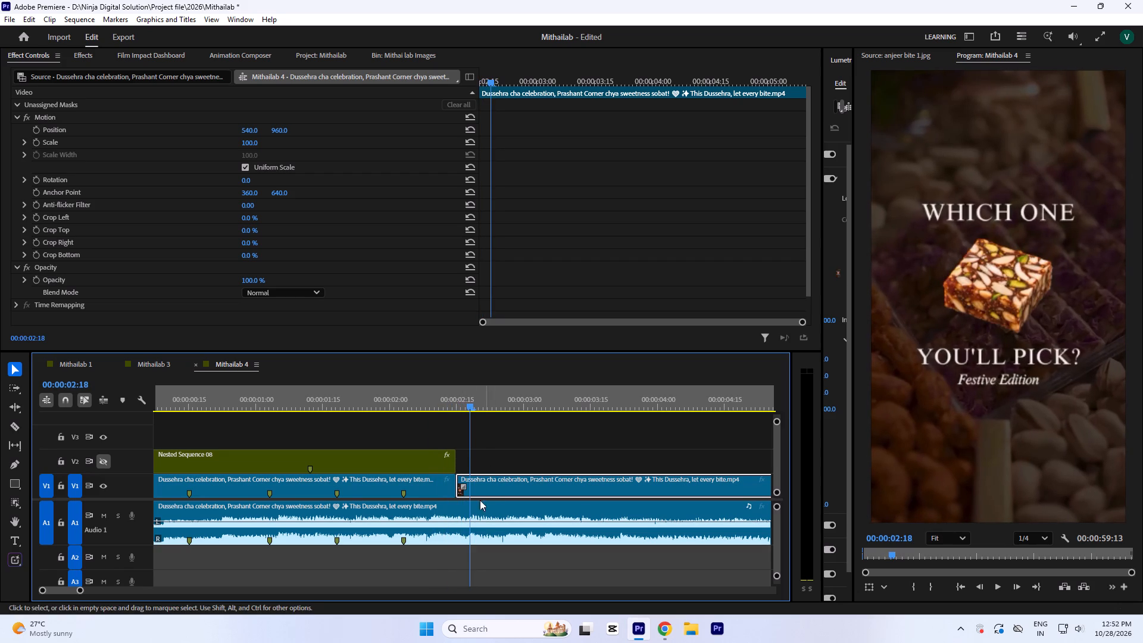
pyautogui.press('m')
# Find the change to the red-and-white square sweet and mark it at 00:00:03:03 on the second reference clip.
pyautogui.moveTo(474, 397); pyautogui.dragTo(529, 413)
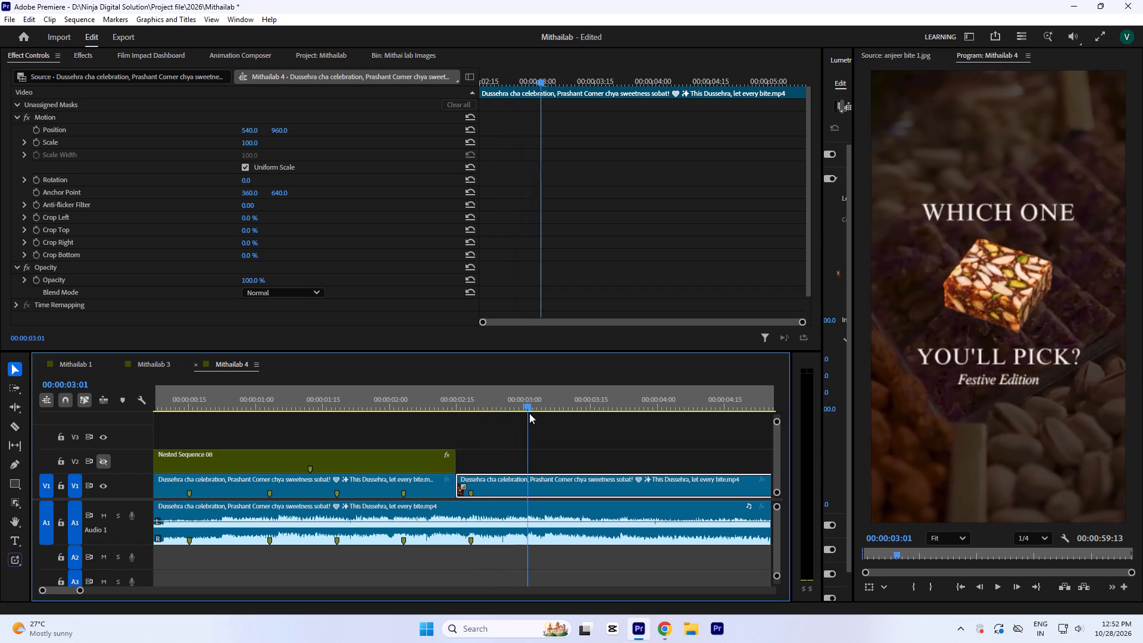
pyautogui.moveTo(529, 413); pyautogui.dragTo(527, 422)
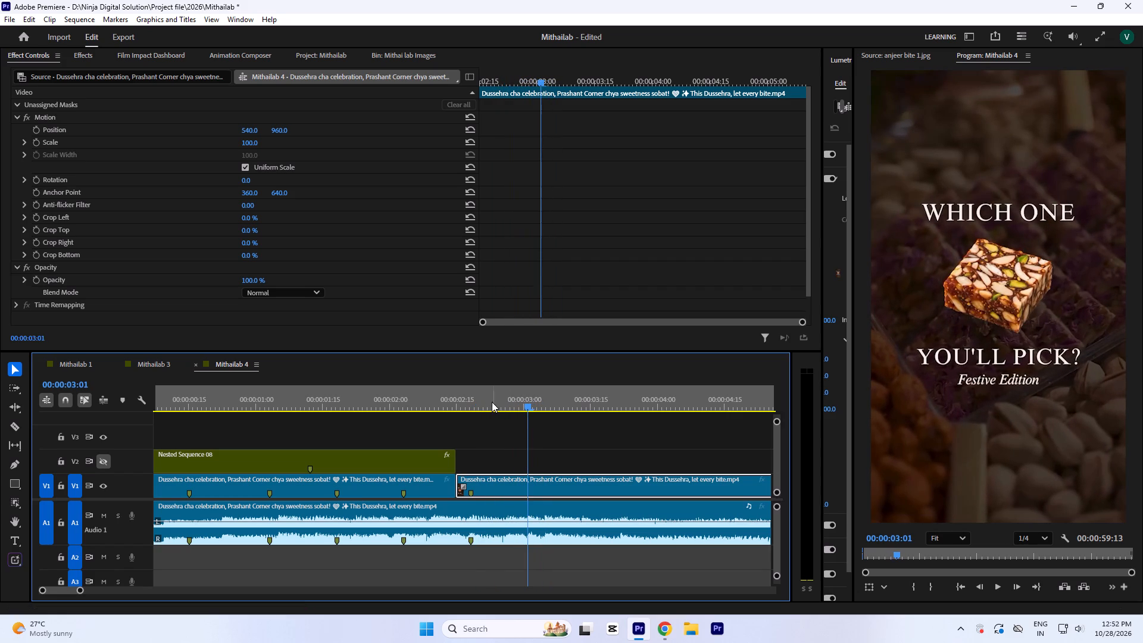
pyautogui.moveTo(479, 398); pyautogui.dragTo(471, 402)
pyautogui.press('Right')
pyautogui.press('Right')
pyautogui.press('Right')
pyautogui.press('Right')
pyautogui.press('Right')
pyautogui.press('Right')
pyautogui.press('Right')
pyautogui.press('Right')
pyautogui.press('Right')
pyautogui.press('Right')
pyautogui.press('Right')
pyautogui.press('Right')
pyautogui.press('Right')
pyautogui.press('Right')
pyautogui.press('Right')
pyautogui.press('Right')
pyautogui.press('Right')
pyautogui.press('Right')
pyautogui.press('Right')
pyautogui.press('Right')
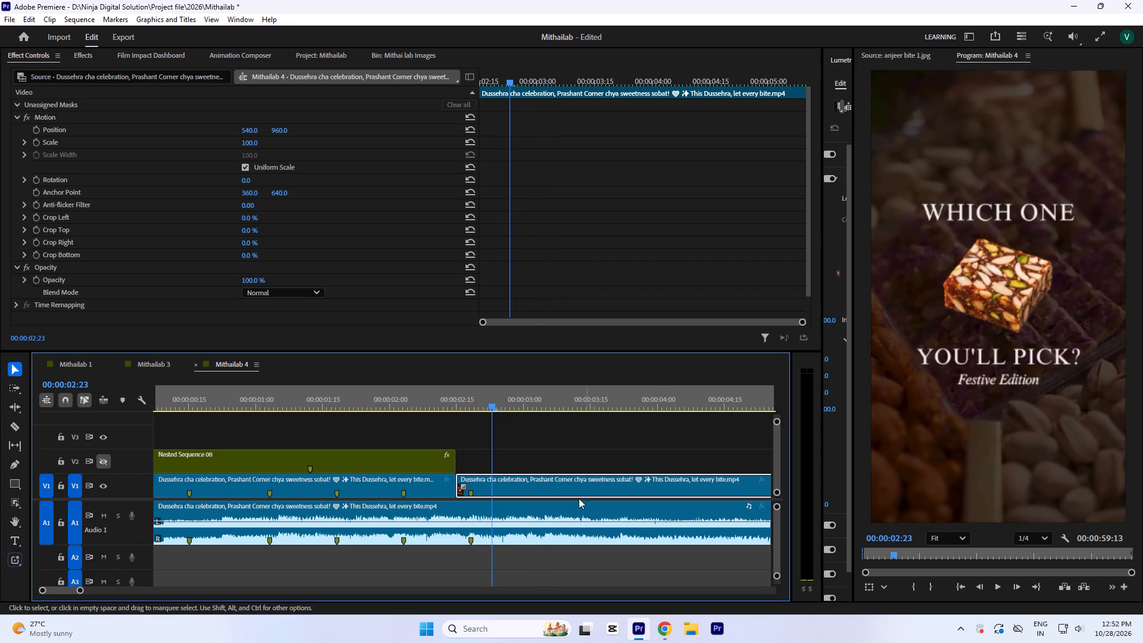
pyautogui.press('Left')
pyautogui.press('Left')
pyautogui.press('Left')
pyautogui.press('Left')
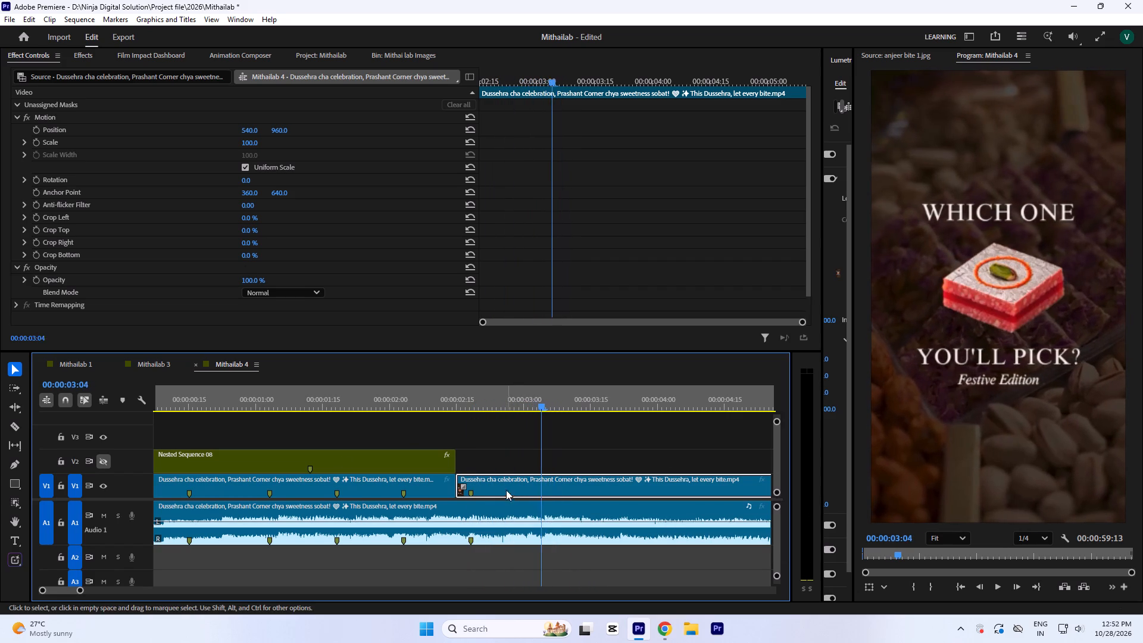
pyautogui.press('Left')
pyautogui.press('Left')
pyautogui.press('Right')
pyautogui.press('m')
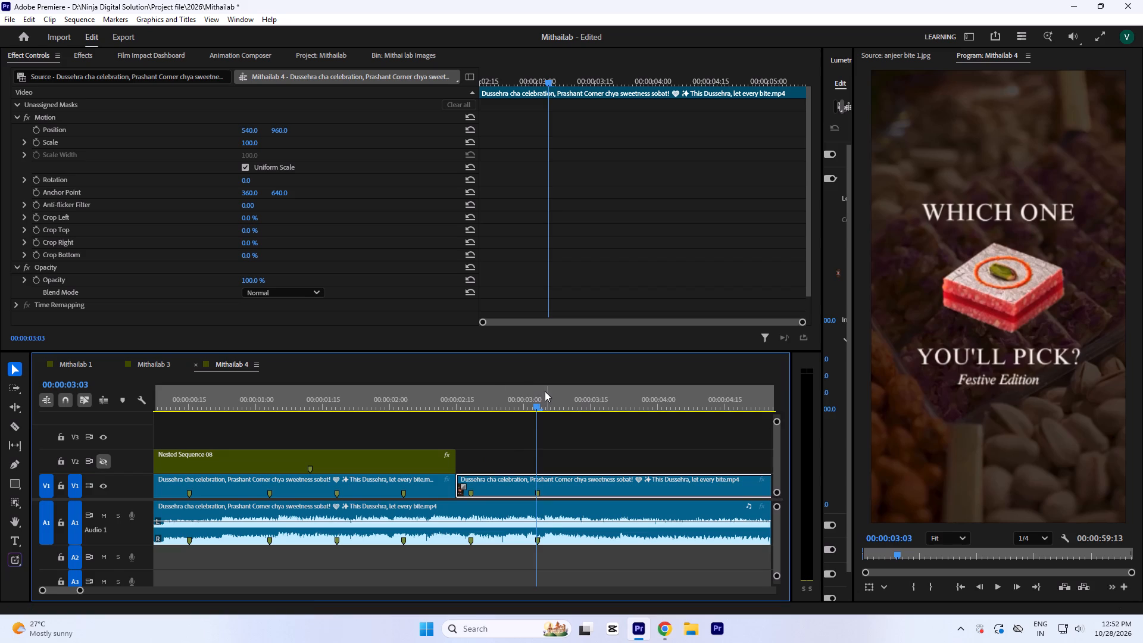
# Mark the change to the round yellow sweet at 00:00:03:18 on the second reference clip.
pyautogui.moveTo(545, 391); pyautogui.dragTo(610, 413)
pyautogui.press('Left')
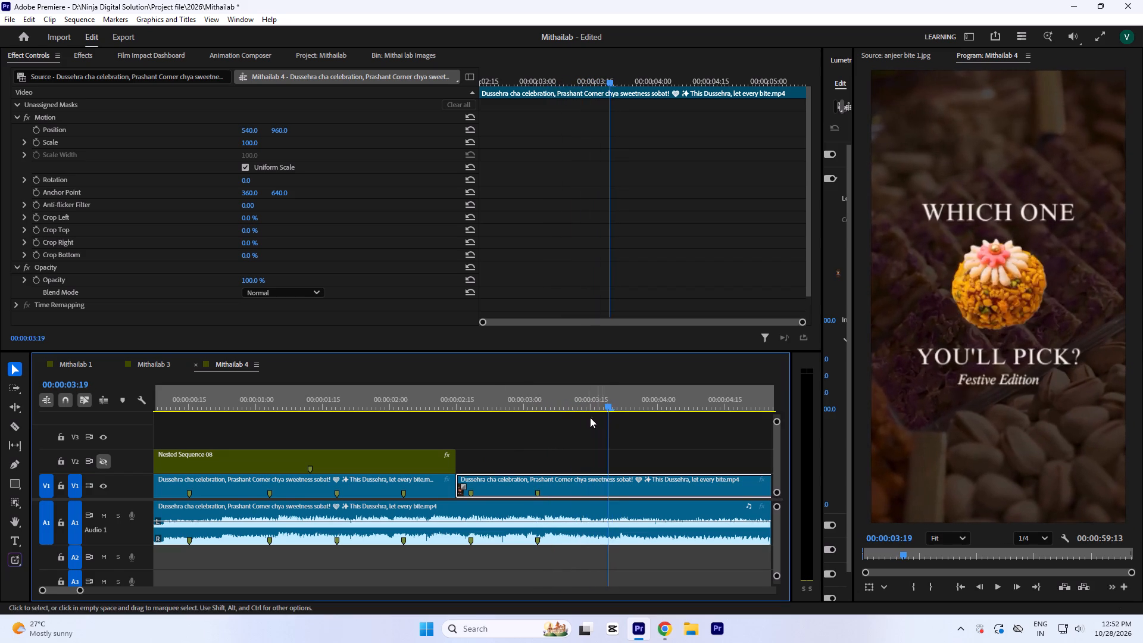
pyautogui.press('Left')
pyautogui.press('Left')
pyautogui.press('Right')
pyautogui.press('m')
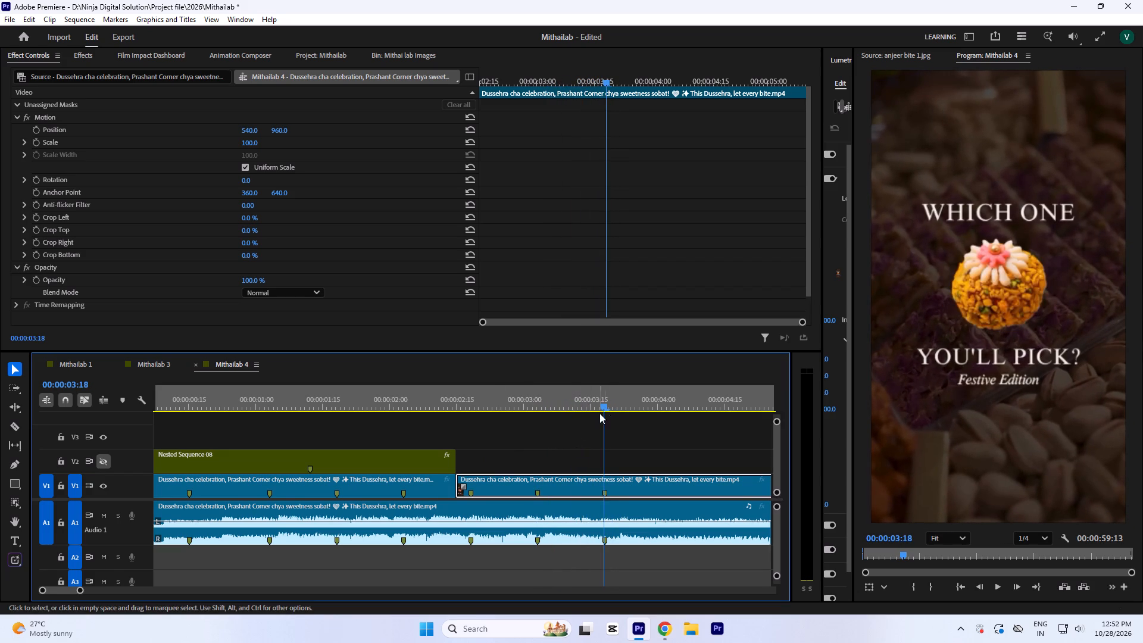
# Mark the change to the orange-centred green sweet at 00:00:04:06 on the second reference clip.
pyautogui.moveTo(606, 404); pyautogui.dragTo(694, 417)
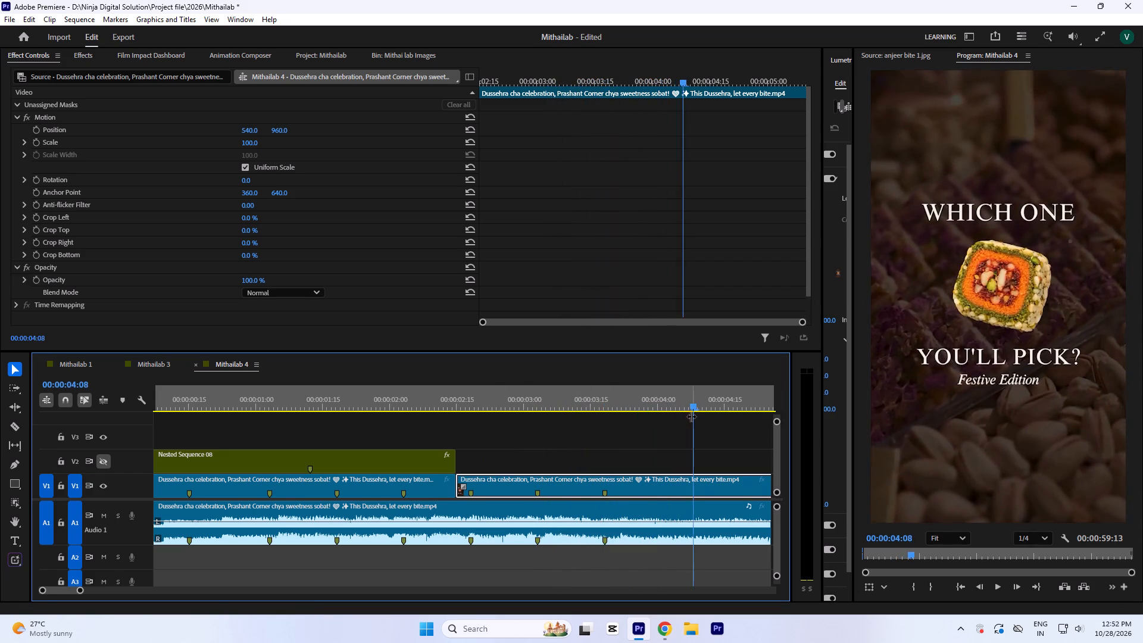
pyautogui.press('Left')
pyautogui.press('Left')
pyautogui.press('Left')
pyautogui.press('Right')
pyautogui.press('m')
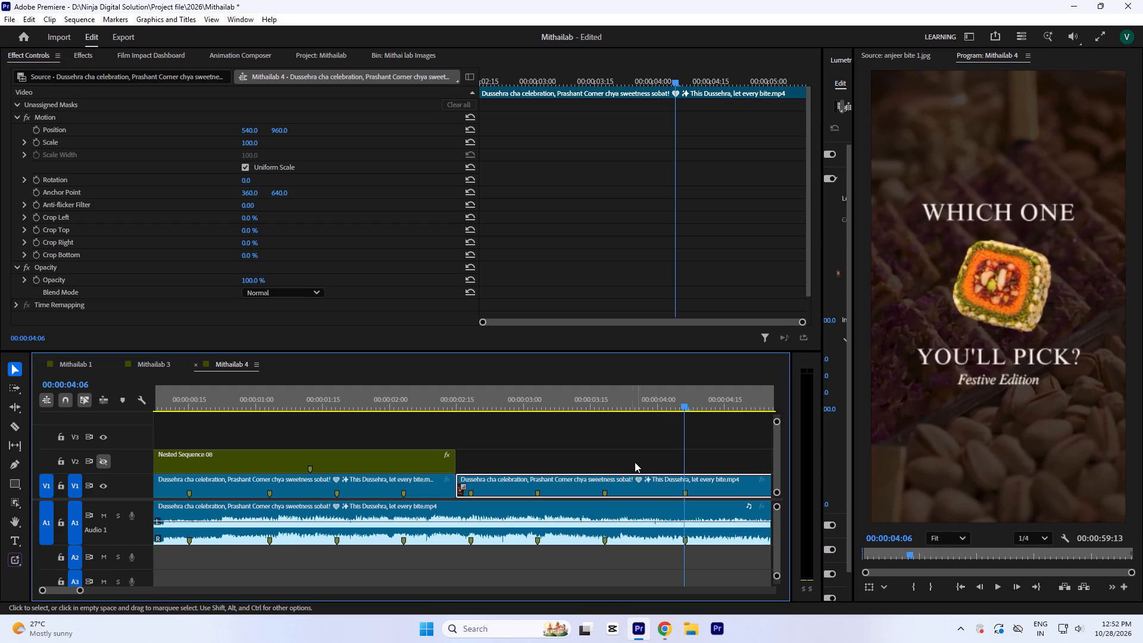
# Find the change to the pink fluted sweet with the green-and-white top and mark it at 00:00:04:21 on the second reference clip.
pyautogui.press('-')
pyautogui.moveTo(441, 404); pyautogui.dragTo(472, 416)
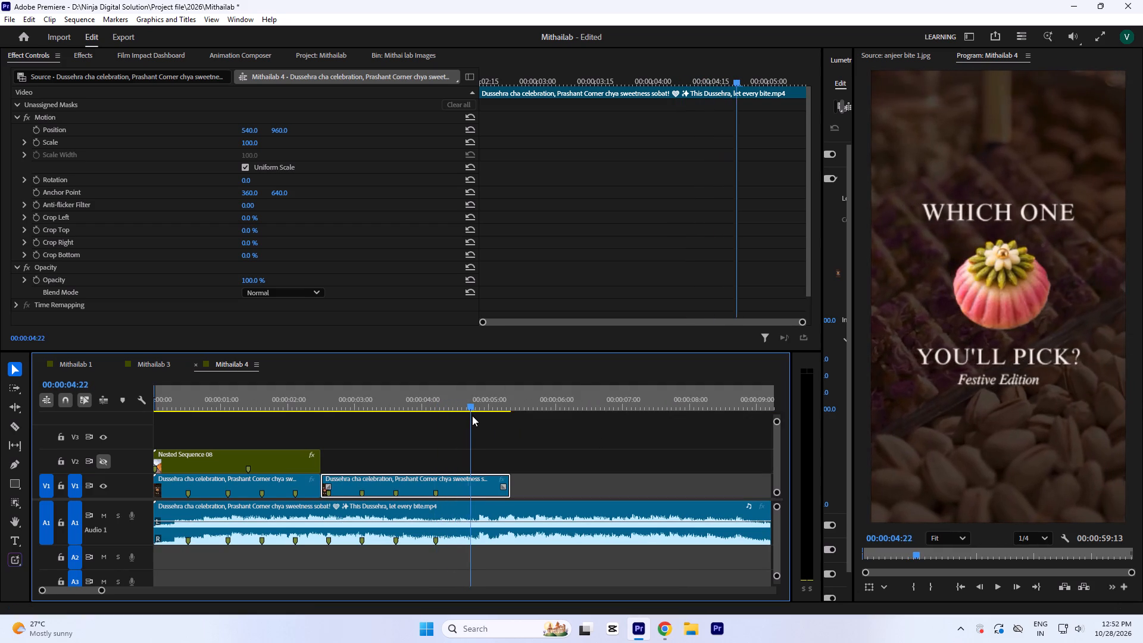
pyautogui.moveTo(472, 416); pyautogui.dragTo(477, 419)
pyautogui.press('Left')
pyautogui.press('Left')
pyautogui.press('Left')
pyautogui.press('Left')
pyautogui.press('Right')
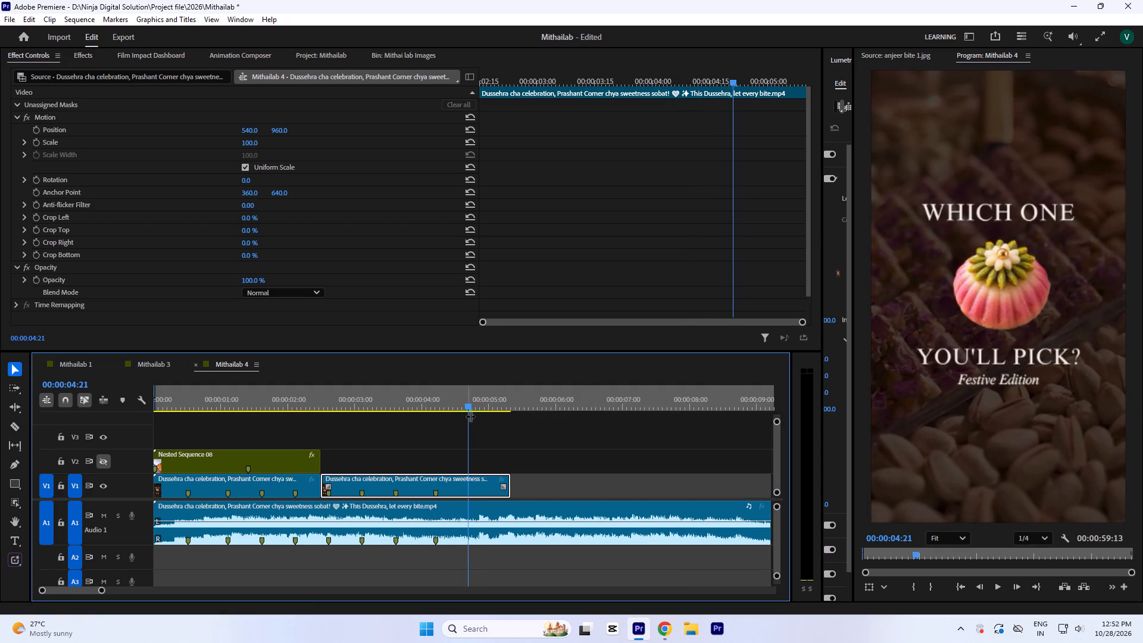
pyautogui.press('m')
# Mark the change to the round nut-coated sweet at 00:00:05:06 on the second reference clip.
pyautogui.moveTo(479, 389); pyautogui.dragTo(507, 414)
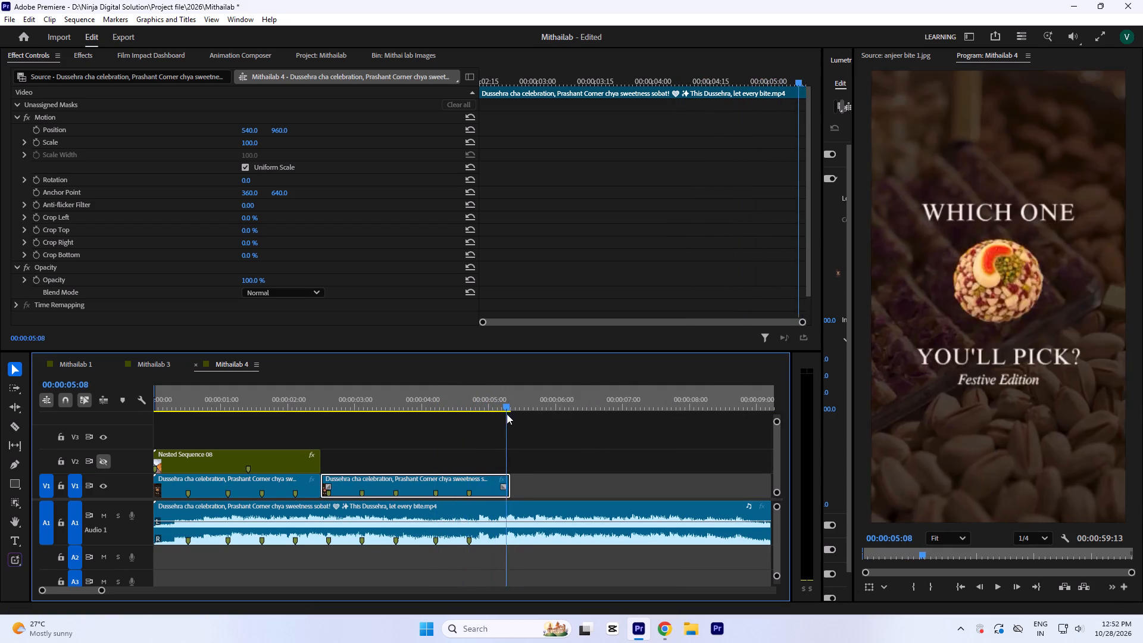
pyautogui.moveTo(507, 414); pyautogui.dragTo(495, 419)
pyautogui.press('Right')
pyautogui.press('Right')
pyautogui.press('Right')
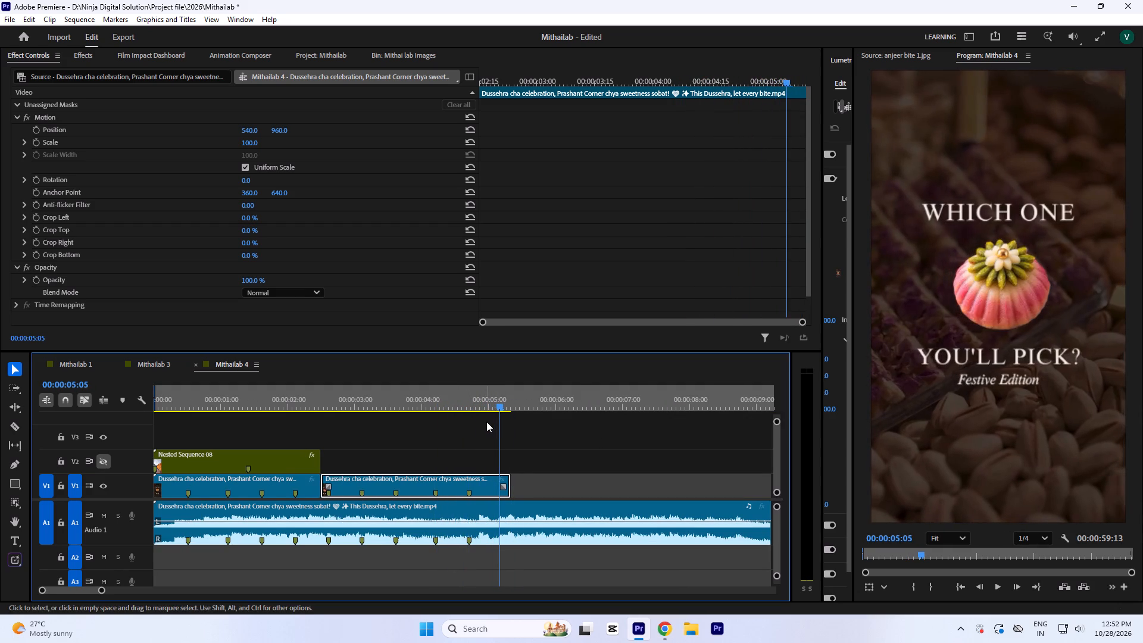
pyautogui.press('Right')
pyautogui.press('m')
# Move the third Dussehra reference clip back onto track V1 so it directly follows the second reference clip.
pyautogui.press('-')
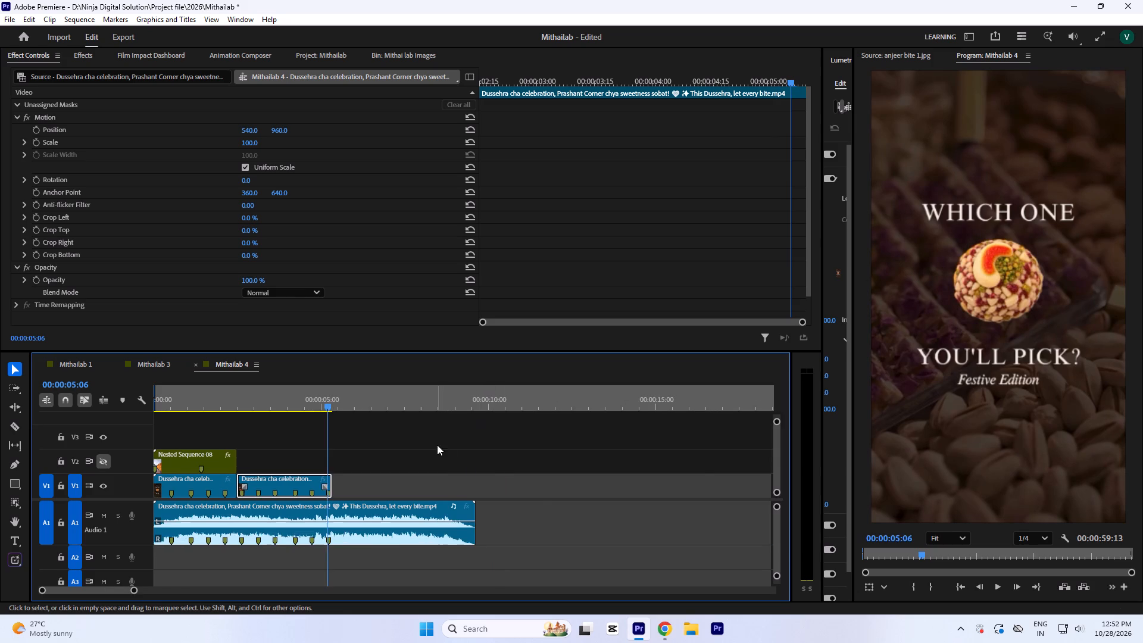
pyautogui.press('-')
pyautogui.moveTo(488, 492); pyautogui.dragTo(258, 467)
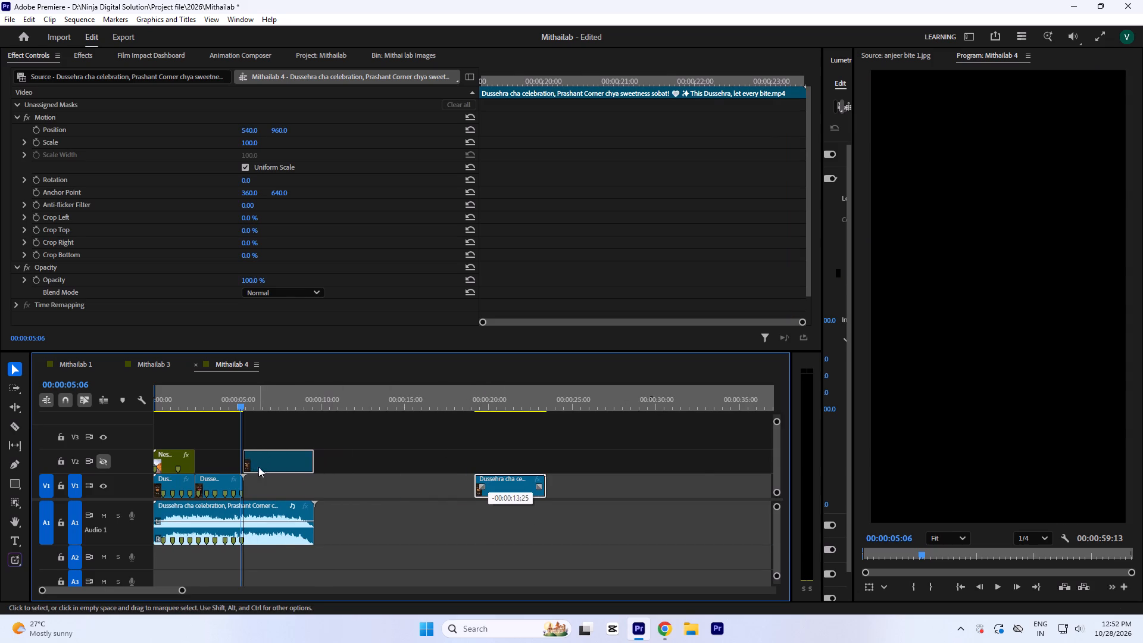
pyautogui.press('=')
pyautogui.press('=')
pyautogui.press('=')
pyautogui.press('=')
pyautogui.moveTo(535, 462); pyautogui.dragTo(535, 480)
# Find the third reference clip's change to the orange log-shaped sweet with the pink flower and mark it at 00:00:05:21.
pyautogui.moveTo(499, 394); pyautogui.dragTo(507, 415)
pyautogui.press('-')
pyautogui.write('==')
pyautogui.press('=')
pyautogui.click(449, 397)
pyautogui.press('-')
pyautogui.press('Right')
pyautogui.press('Right')
pyautogui.press('Right')
pyautogui.press('Right')
pyautogui.press('Right')
pyautogui.press('Right')
pyautogui.press('Right')
pyautogui.press('Right')
pyautogui.press('Right')
pyautogui.press('Right')
pyautogui.press('Right')
pyautogui.press('Right')
pyautogui.press('Right')
pyautogui.press('Right')
pyautogui.press('Right')
pyautogui.press('Right')
pyautogui.press('Right')
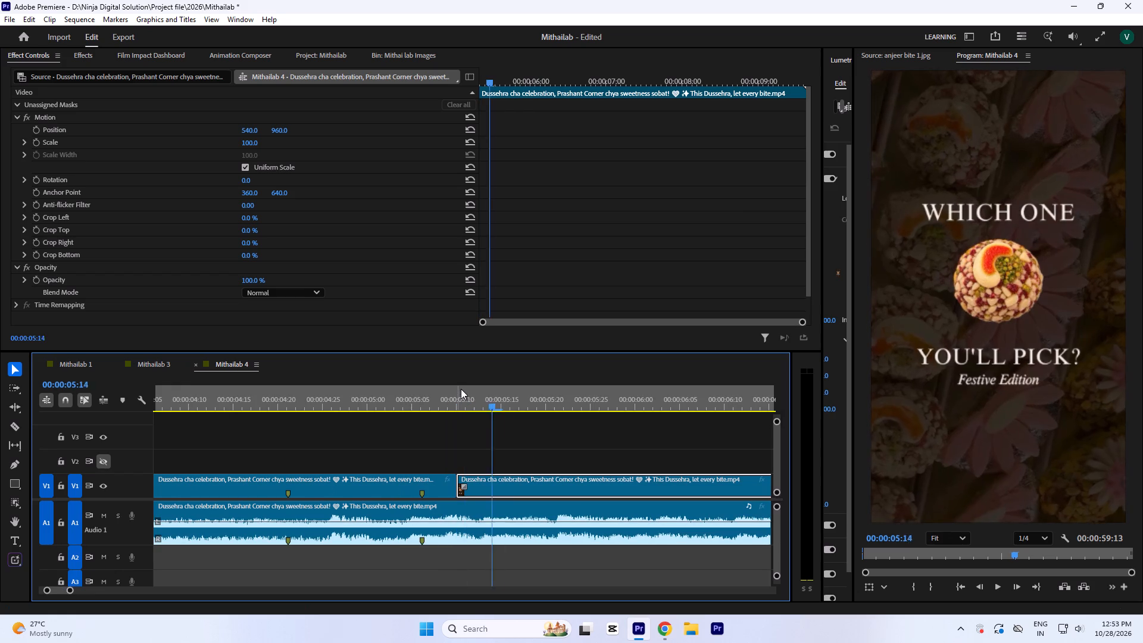
pyautogui.press('Left')
pyautogui.press('Left')
pyautogui.press('Left')
pyautogui.press('Left')
pyautogui.press('Left')
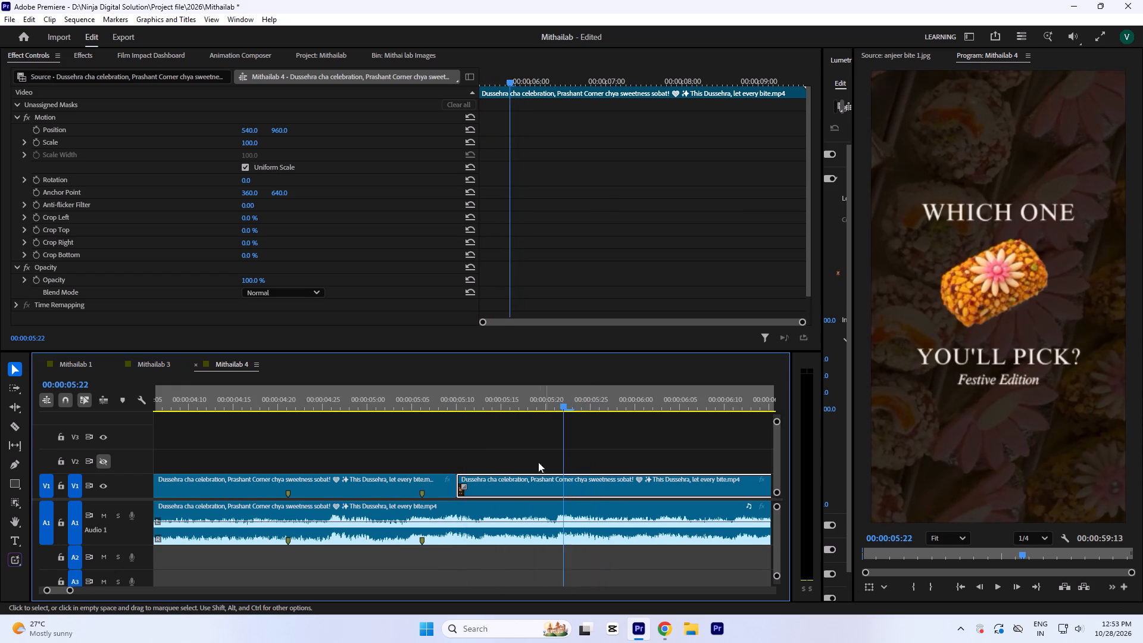
pyautogui.press('Left')
pyautogui.press('Left')
pyautogui.press('Right')
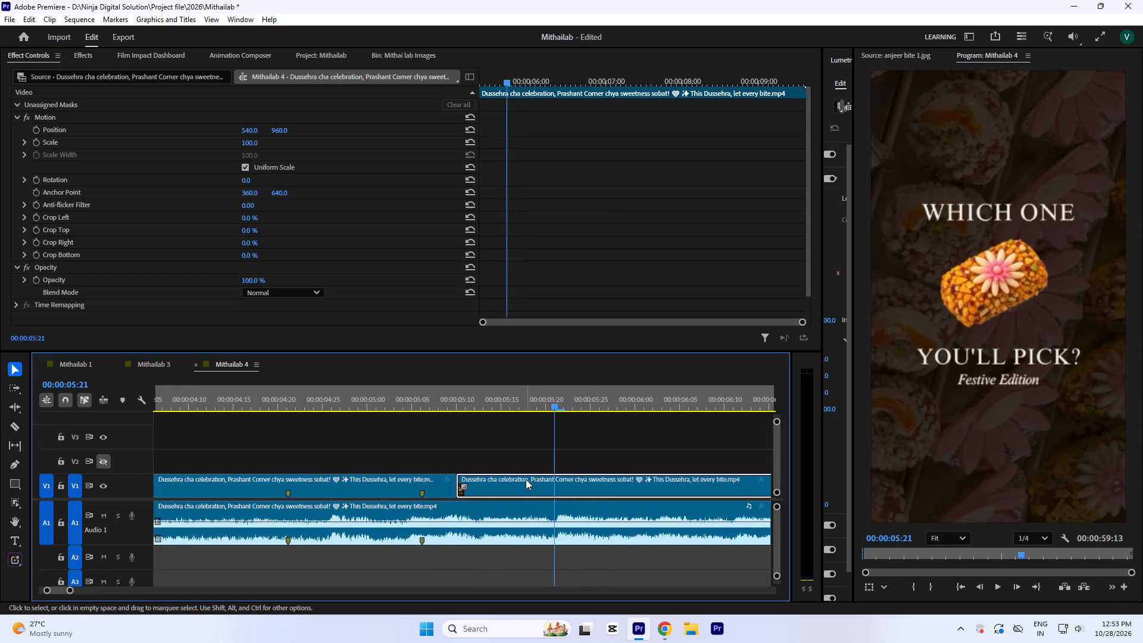
pyautogui.press('m')
# Find the change to the silver half-round sweet and mark it at 00:00:06:09 on the third reference clip.
pyautogui.moveTo(564, 404); pyautogui.dragTo(663, 425)
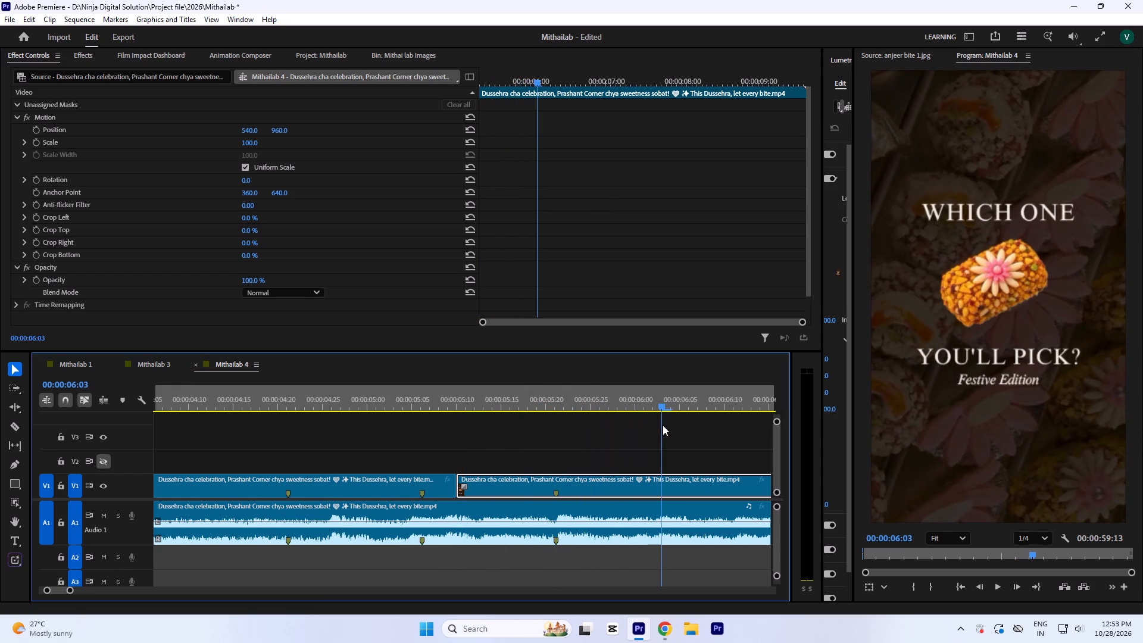
pyautogui.moveTo(663, 425); pyautogui.dragTo(723, 439)
pyautogui.press('Left')
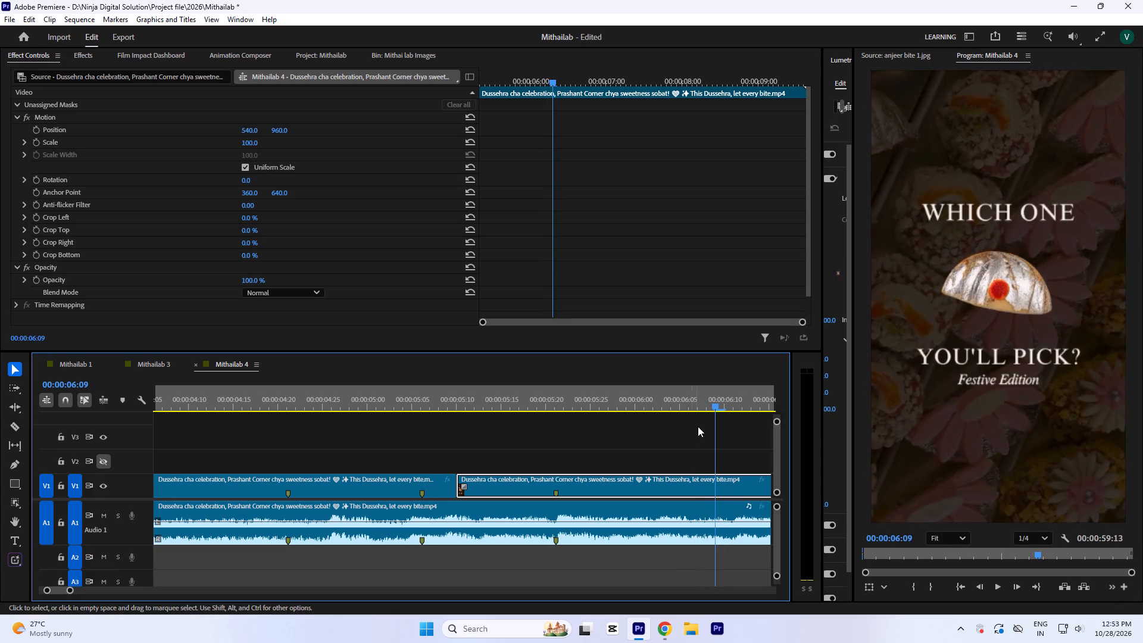
pyautogui.moveTo(714, 401); pyautogui.dragTo(613, 477)
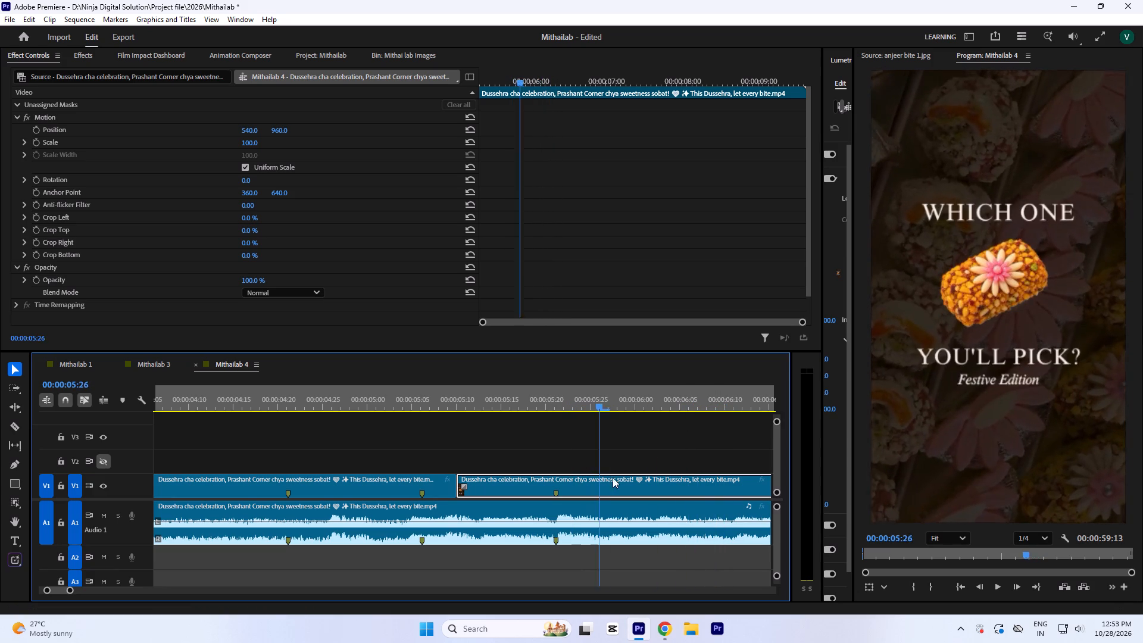
pyautogui.moveTo(613, 477); pyautogui.dragTo(714, 477)
pyautogui.press('Left')
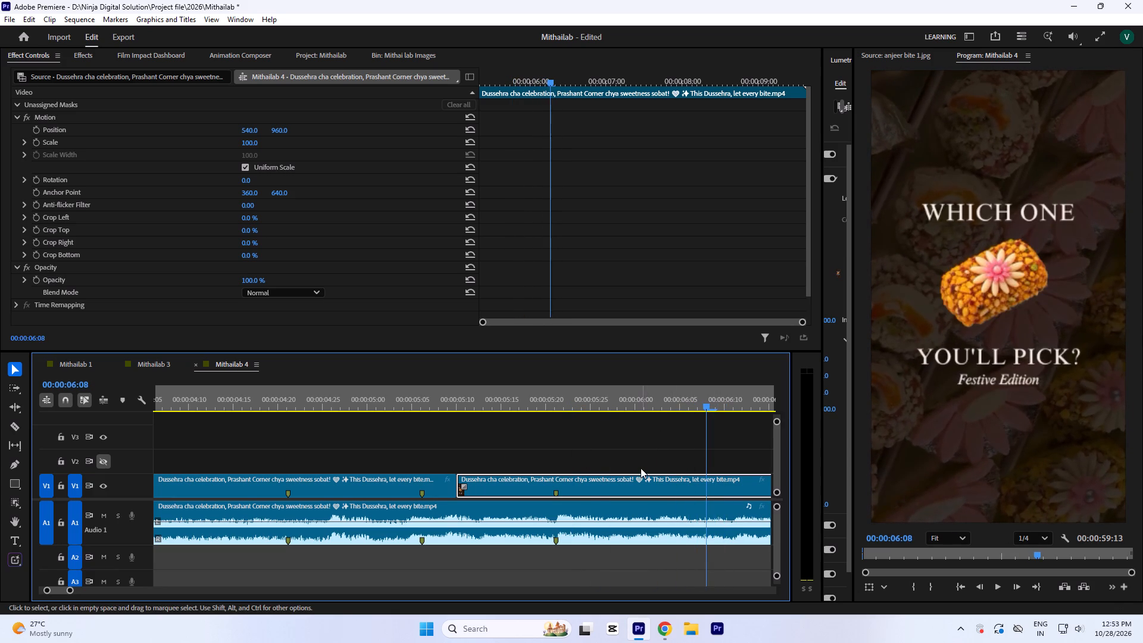
pyautogui.press('Right')
pyautogui.press('m')
# Mark the change to the round pink flower sweet at 00:00:06:24 on the third reference clip.
pyautogui.press('-')
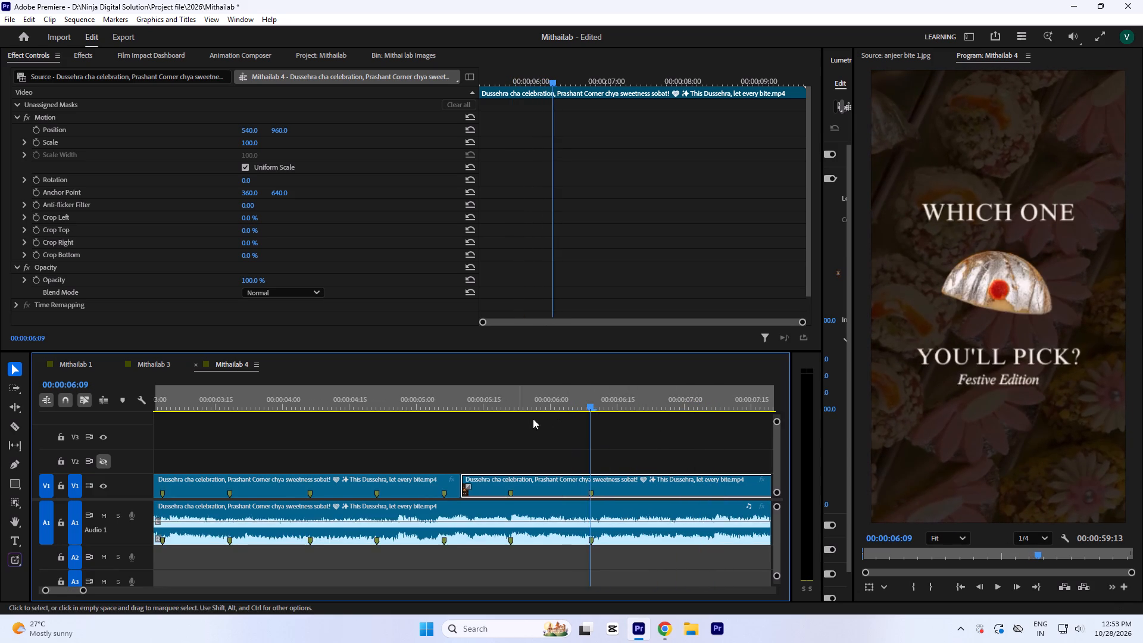
pyautogui.press('-')
pyautogui.moveTo(528, 402); pyautogui.dragTo(563, 419)
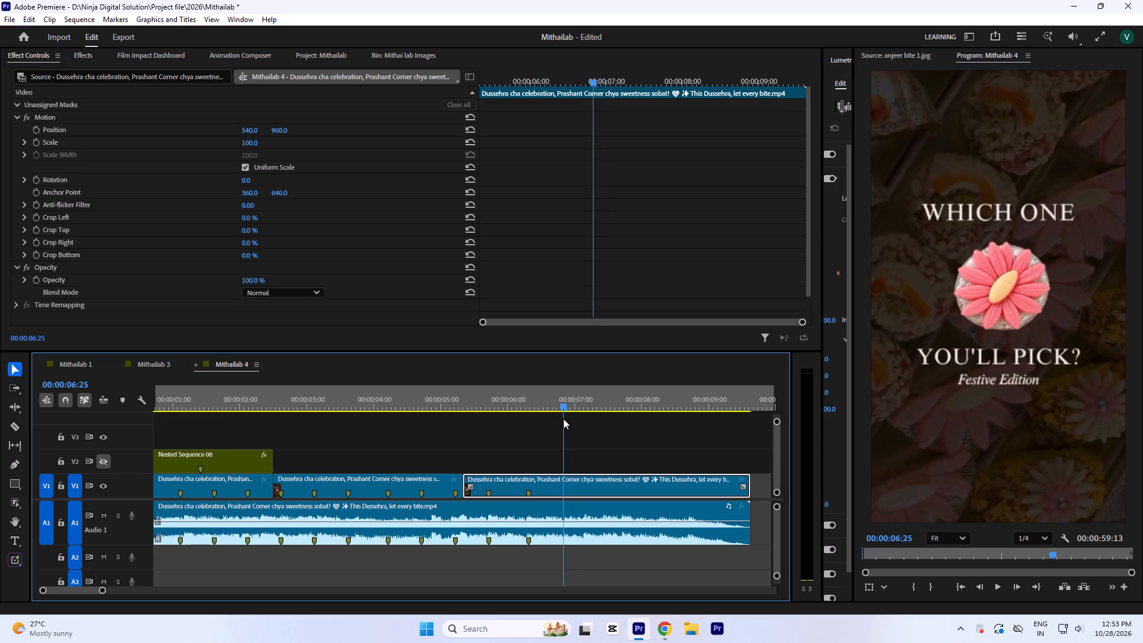
pyautogui.moveTo(563, 419); pyautogui.dragTo(559, 422)
pyautogui.press('Right')
pyautogui.press('m')
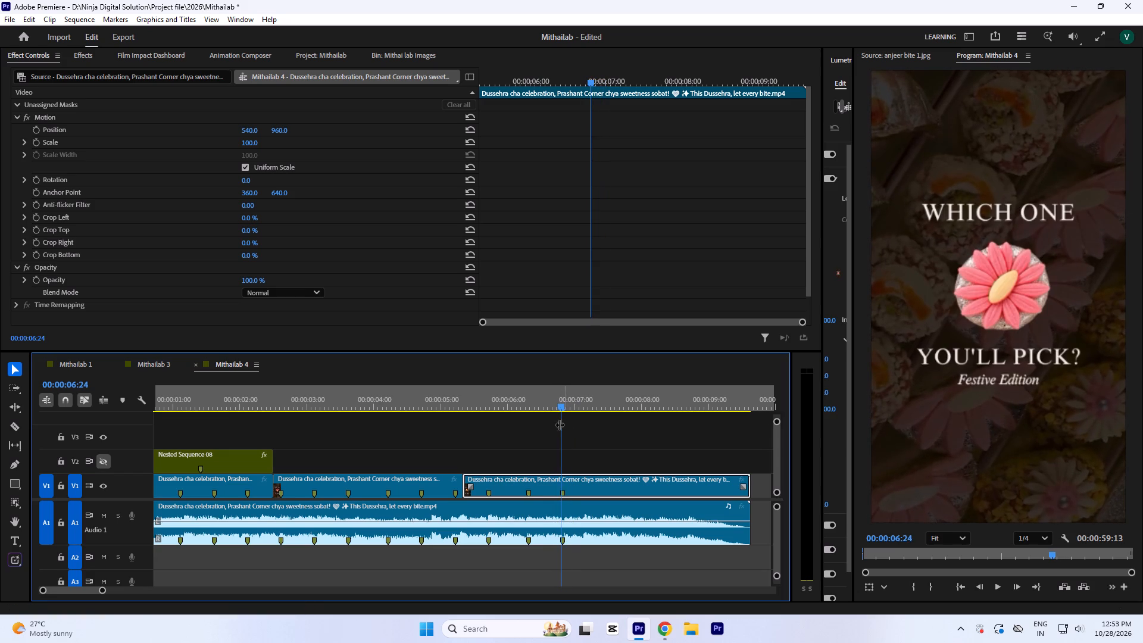
# Mark the change to the hexagonal rose-petal sweet at 00:00:07:09 on the third reference clip.
pyautogui.moveTo(569, 396); pyautogui.dragTo(598, 424)
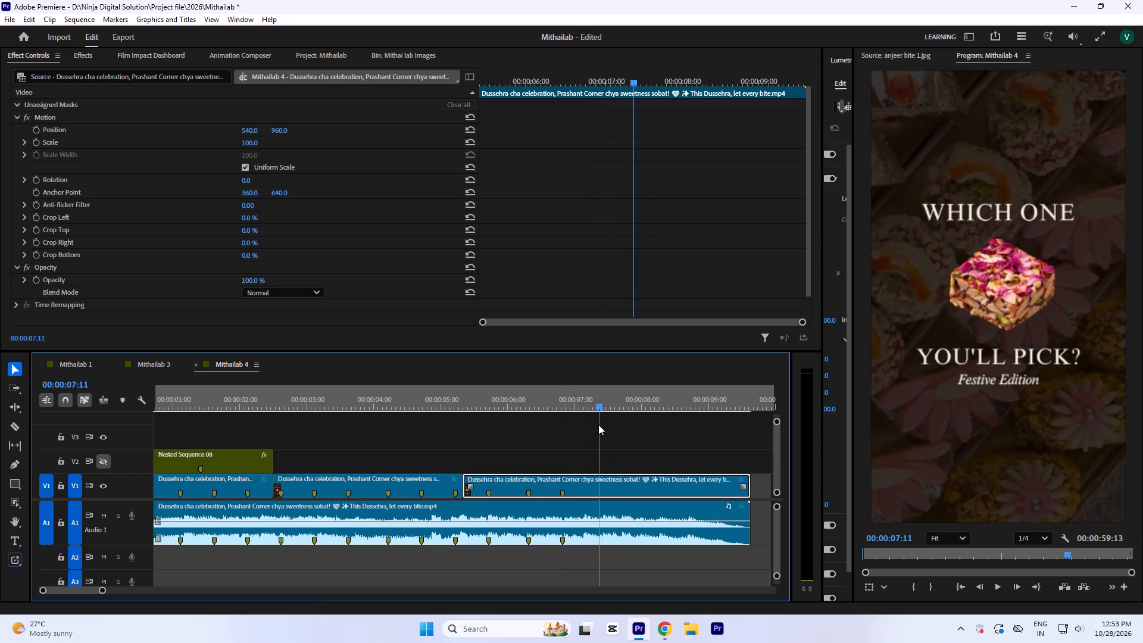
pyautogui.moveTo(598, 424); pyautogui.dragTo(593, 426)
pyautogui.press('Right')
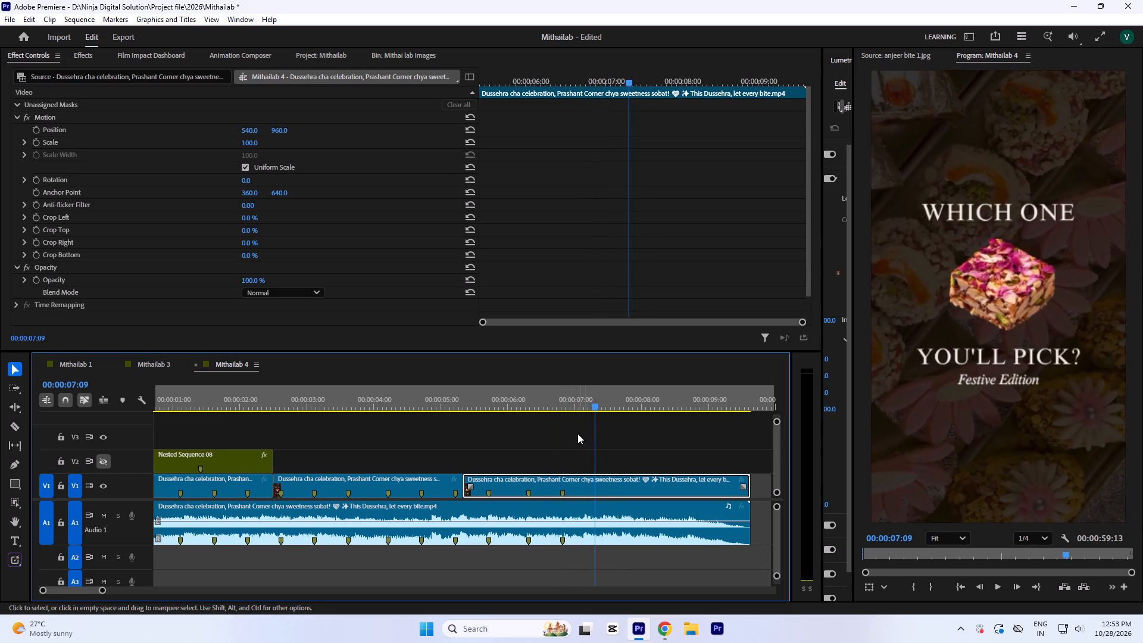
pyautogui.press('m')
# Mark the change to the square brown nut sweet at 00:00:07:24 on the third reference clip.
pyautogui.moveTo(599, 407); pyautogui.dragTo(629, 427)
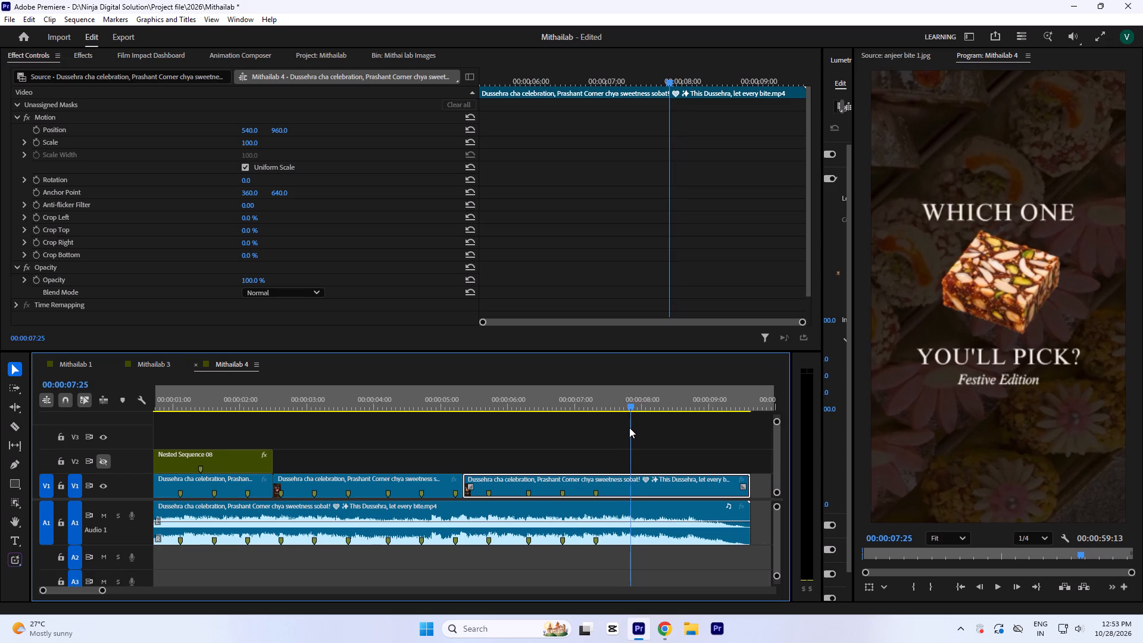
pyautogui.moveTo(629, 427); pyautogui.dragTo(625, 431)
pyautogui.press('Right')
pyautogui.press('Right')
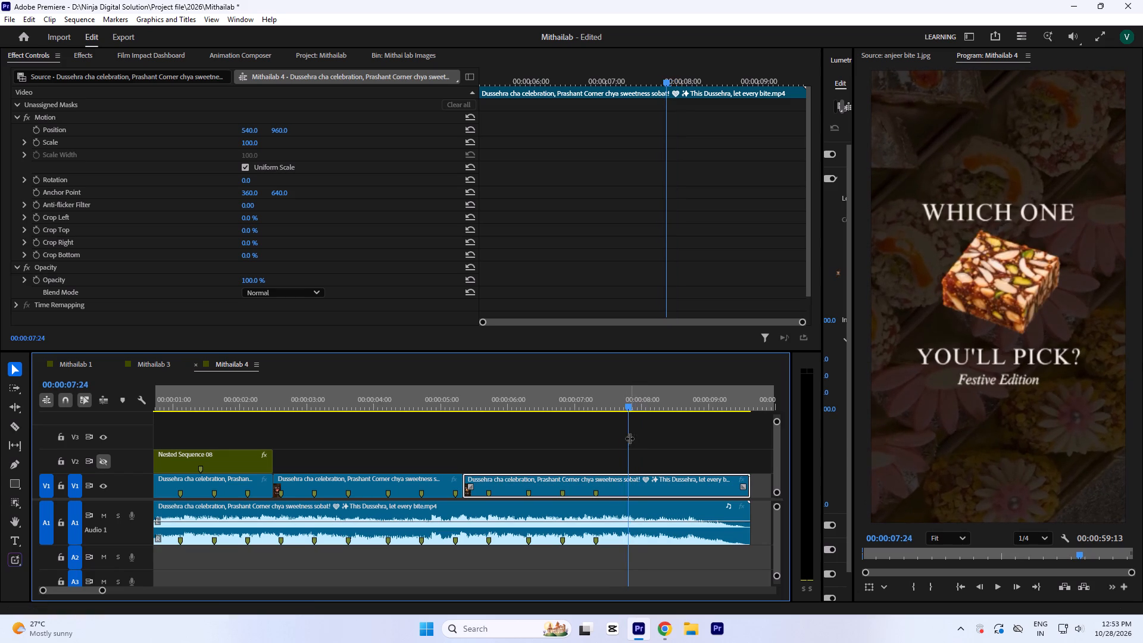
pyautogui.press('Left')
pyautogui.press('Right')
pyautogui.press('m')
# Check the reference's logo ending, play the marked sequence from its start, and save the project.
pyautogui.moveTo(630, 405); pyautogui.dragTo(633, 405)
pyautogui.moveTo(633, 405); pyautogui.dragTo(704, 417)
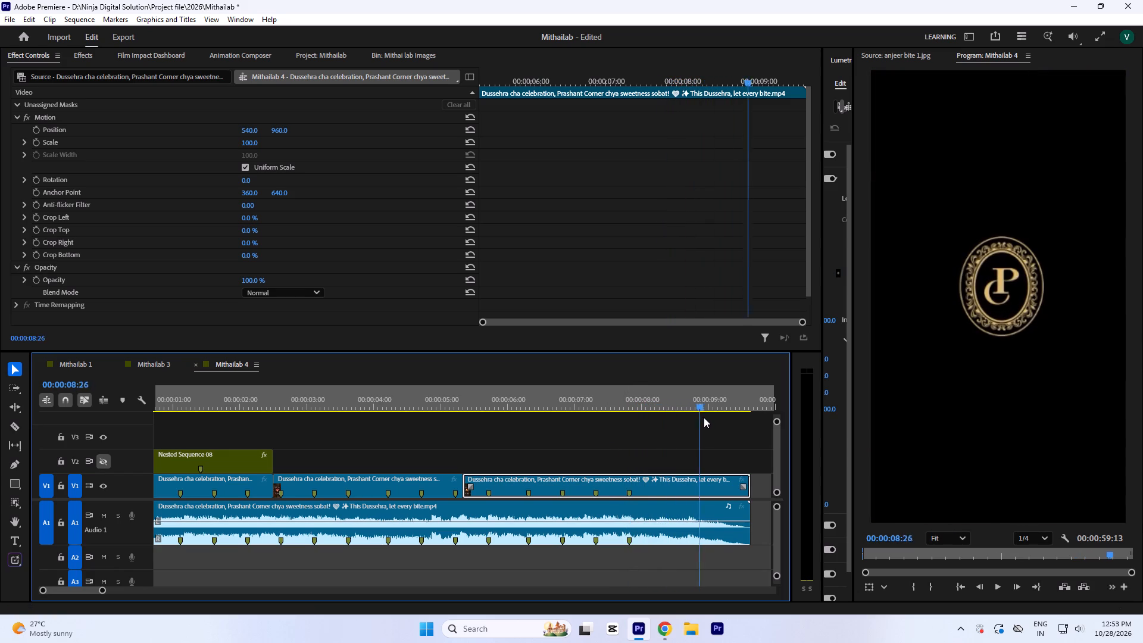
pyautogui.moveTo(704, 417); pyautogui.dragTo(724, 422)
pyautogui.hotkey('ctrl', 's')
pyautogui.press('Return')
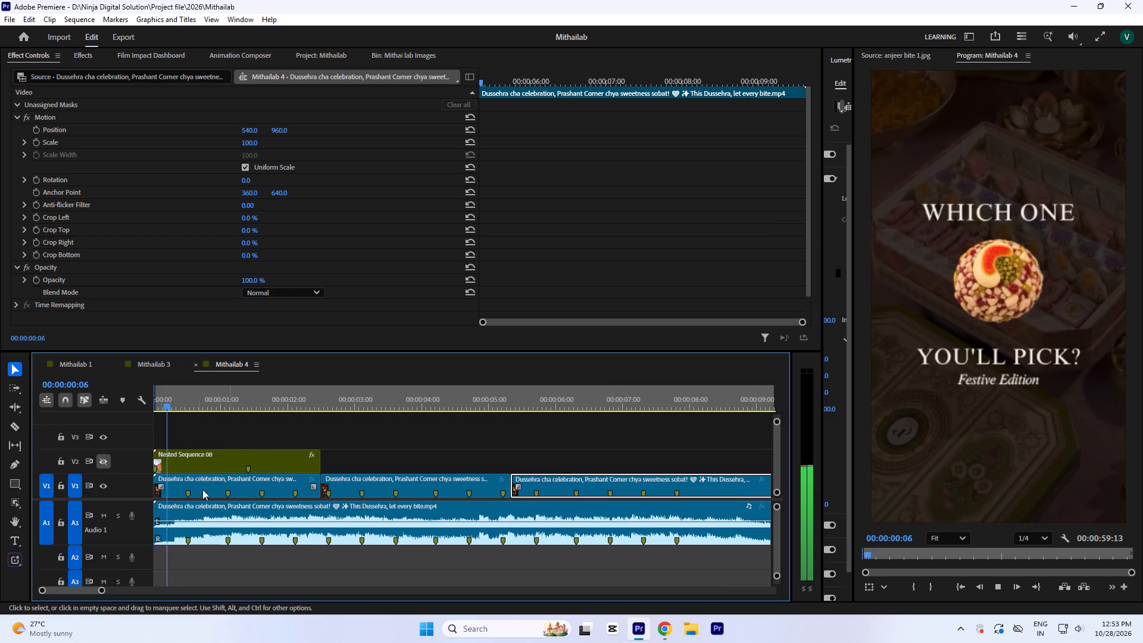
pyautogui.press('space')
pyautogui.moveTo(182, 391); pyautogui.dragTo(145, 408)
pyautogui.press('space')
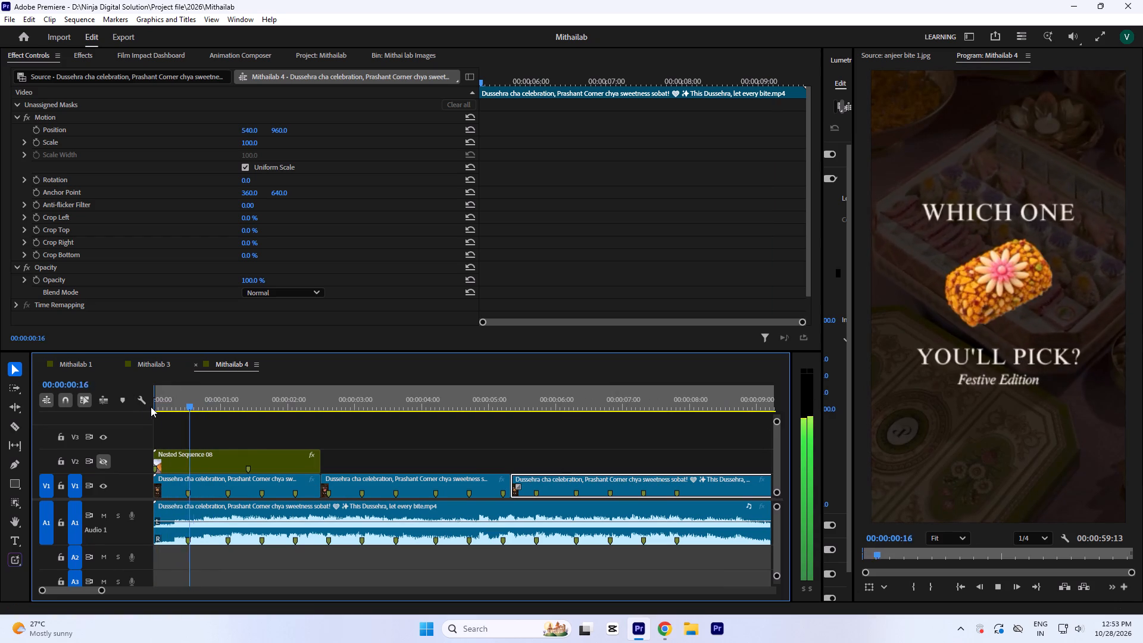
pyautogui.press('space')
pyautogui.hotkey('ctrl', 's')
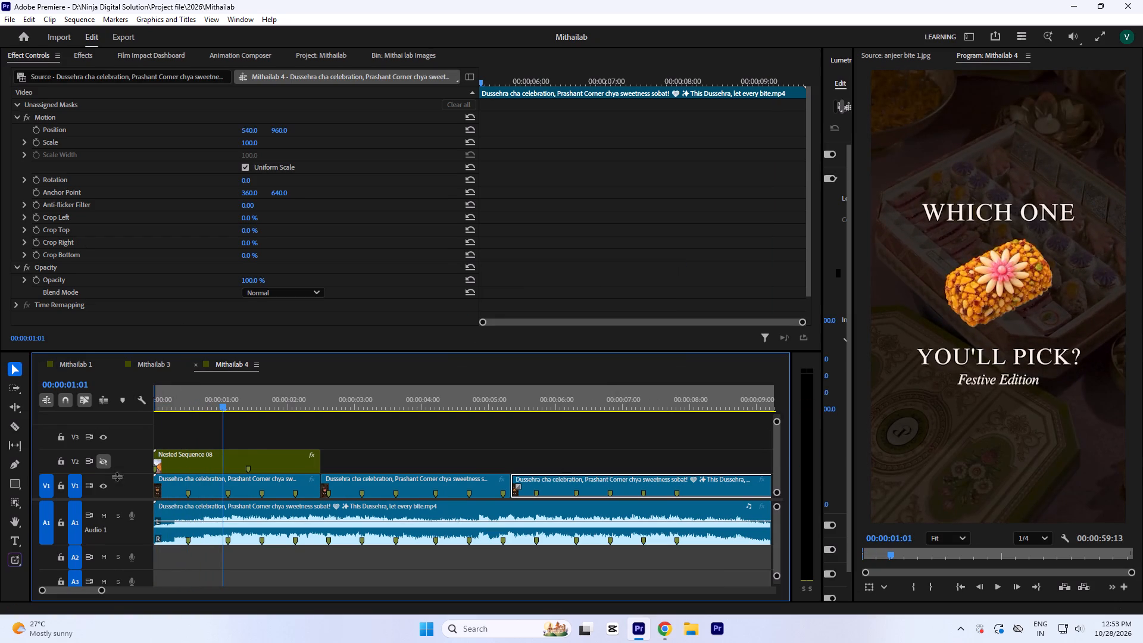
# Make track V2 visible again and play the opening with Nested Sequence 08 over the reference.
pyautogui.click(101, 463)
pyautogui.moveTo(189, 393); pyautogui.dragTo(81, 405)
pyautogui.press('space')
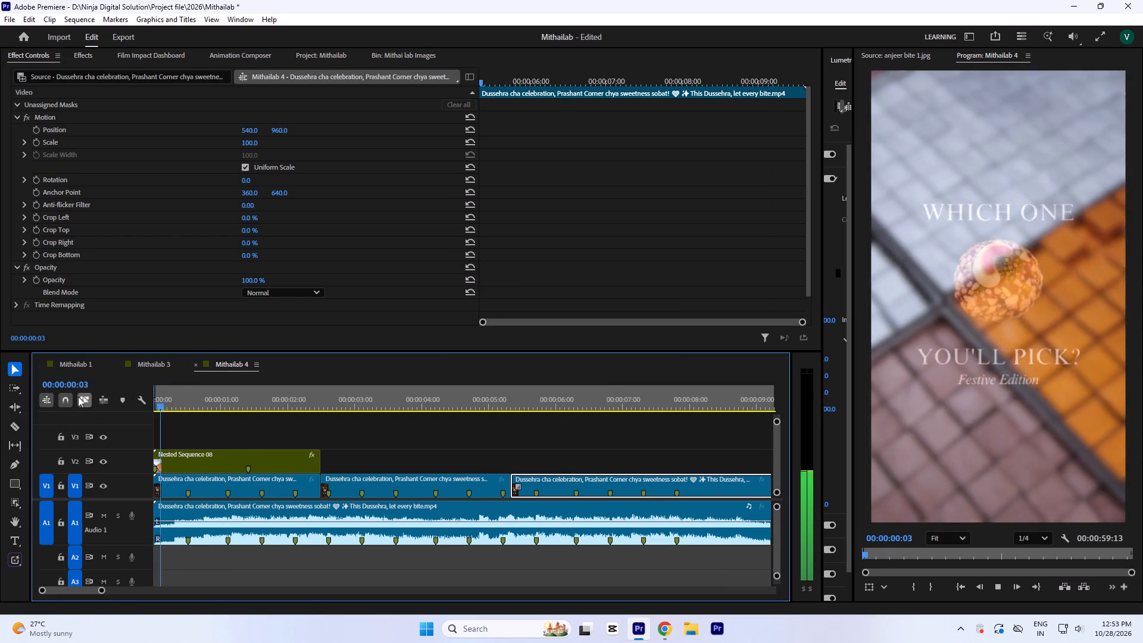
pyautogui.press('space')
pyautogui.click(197, 461)
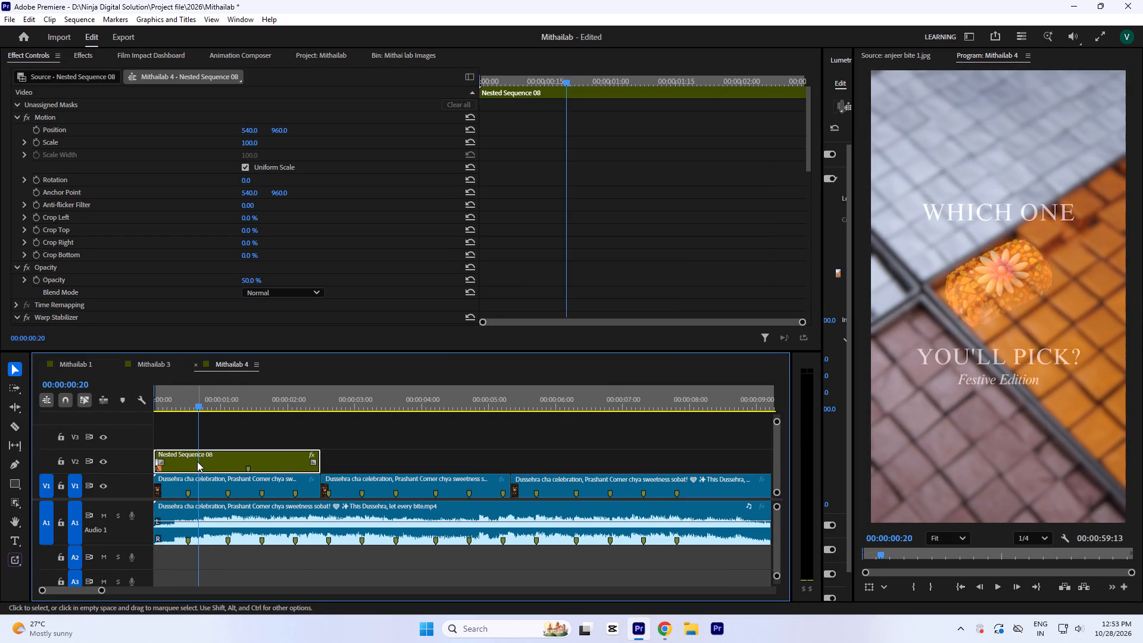
# Go to the red-and-white square sweet at 00:00:03:04 and capture a screenshot of the title text area around it.
pyautogui.click(299, 392)
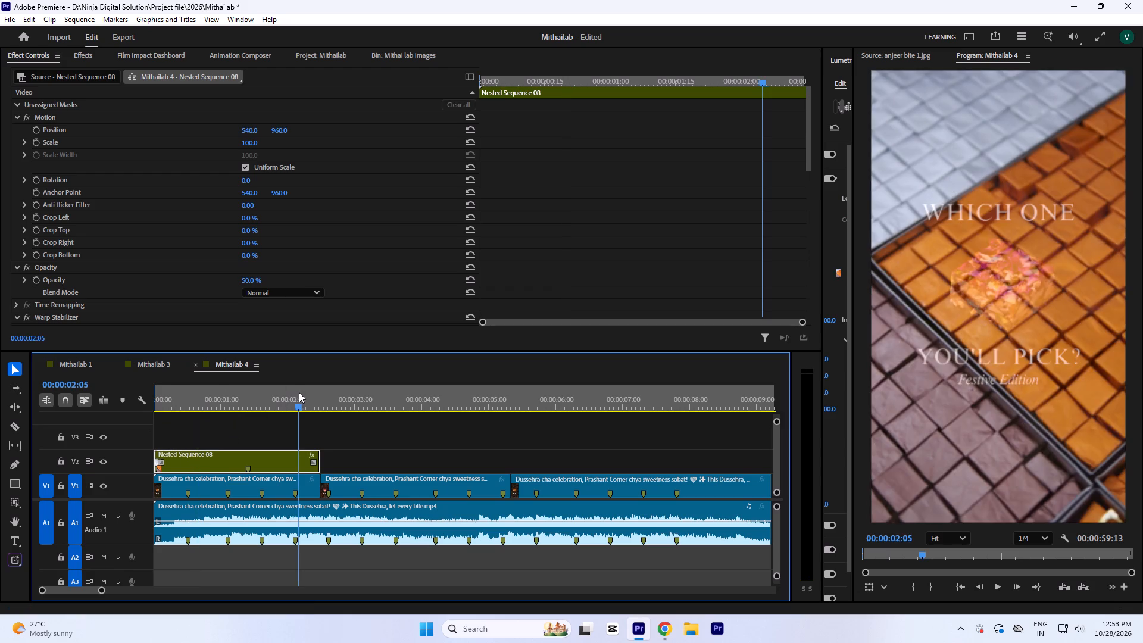
pyautogui.moveTo(310, 393); pyautogui.dragTo(365, 424)
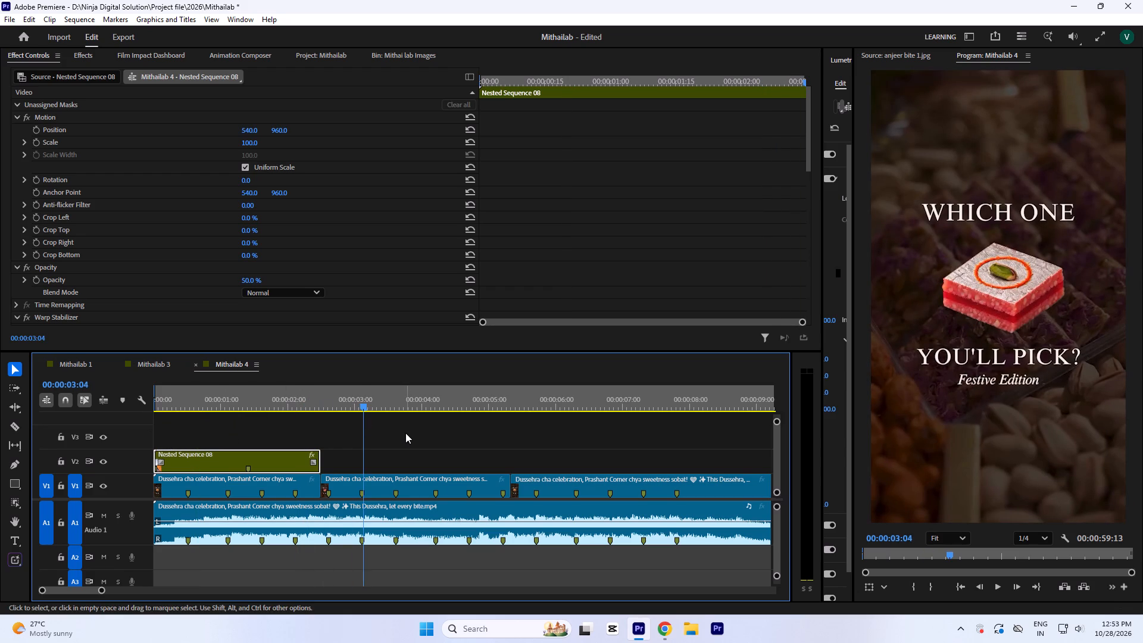
pyautogui.press('shift+super+s')
pyautogui.moveTo(883, 182); pyautogui.dragTo(1062, 376)
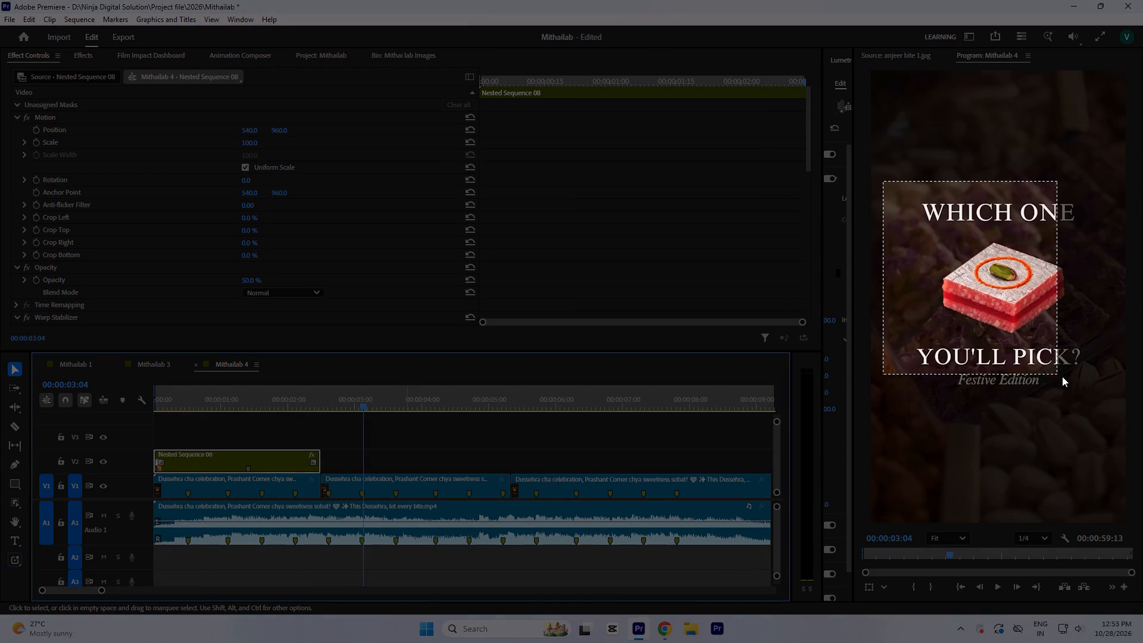
# Finish capturing the "WHICH ONE YOU'LL PICK? Festive Edition" title and the red-and-white square sweet as a screenshot.
pyautogui.moveTo(1062, 376); pyautogui.dragTo(1105, 402)
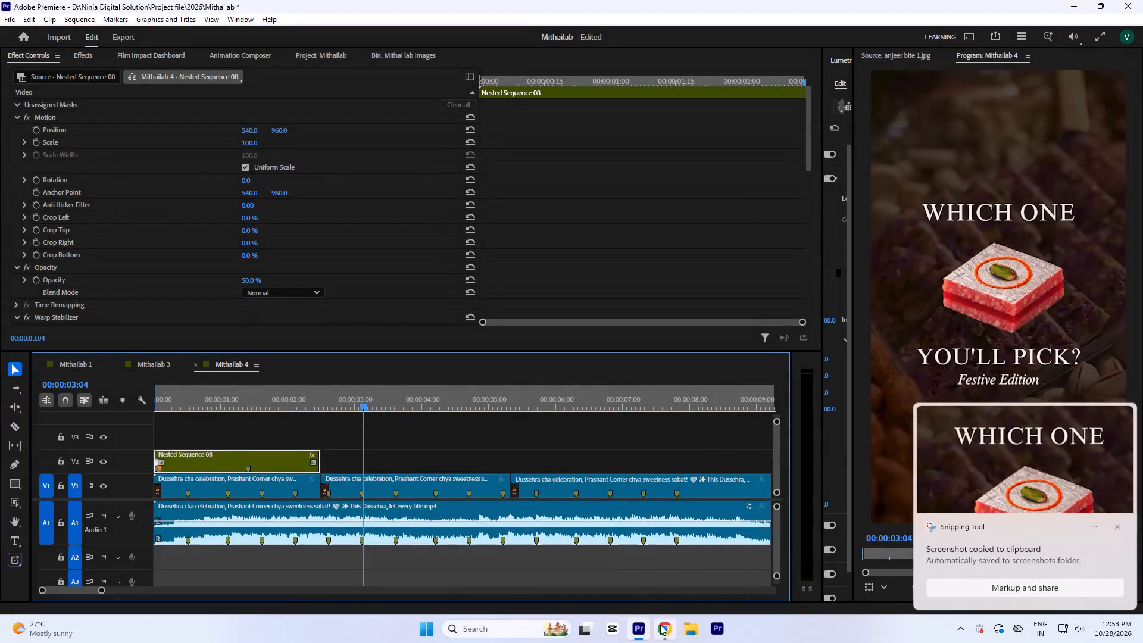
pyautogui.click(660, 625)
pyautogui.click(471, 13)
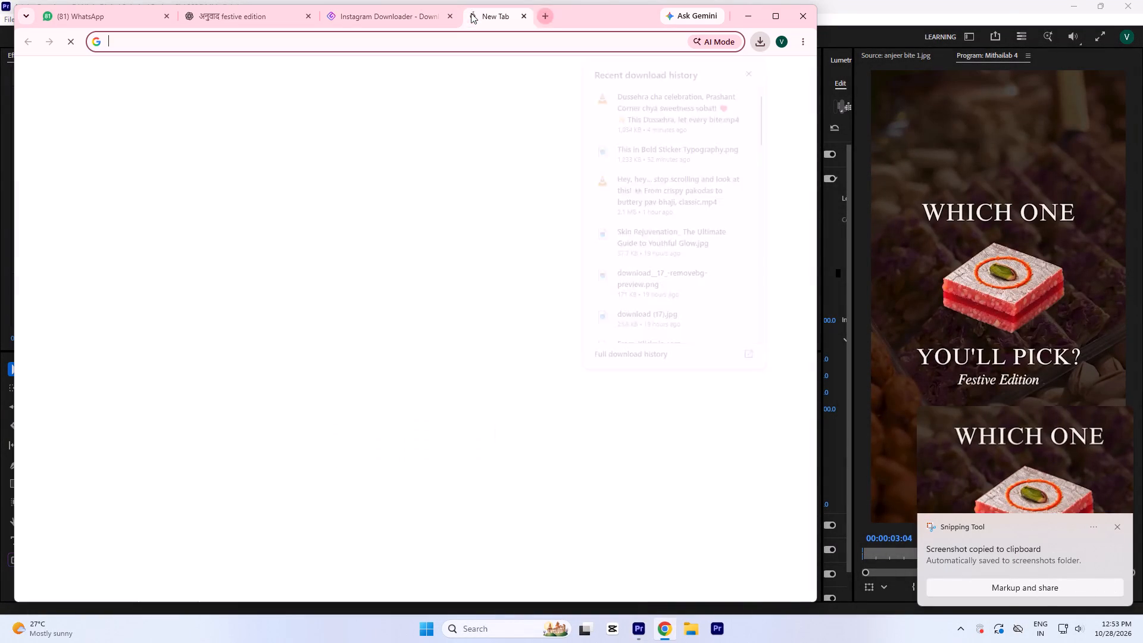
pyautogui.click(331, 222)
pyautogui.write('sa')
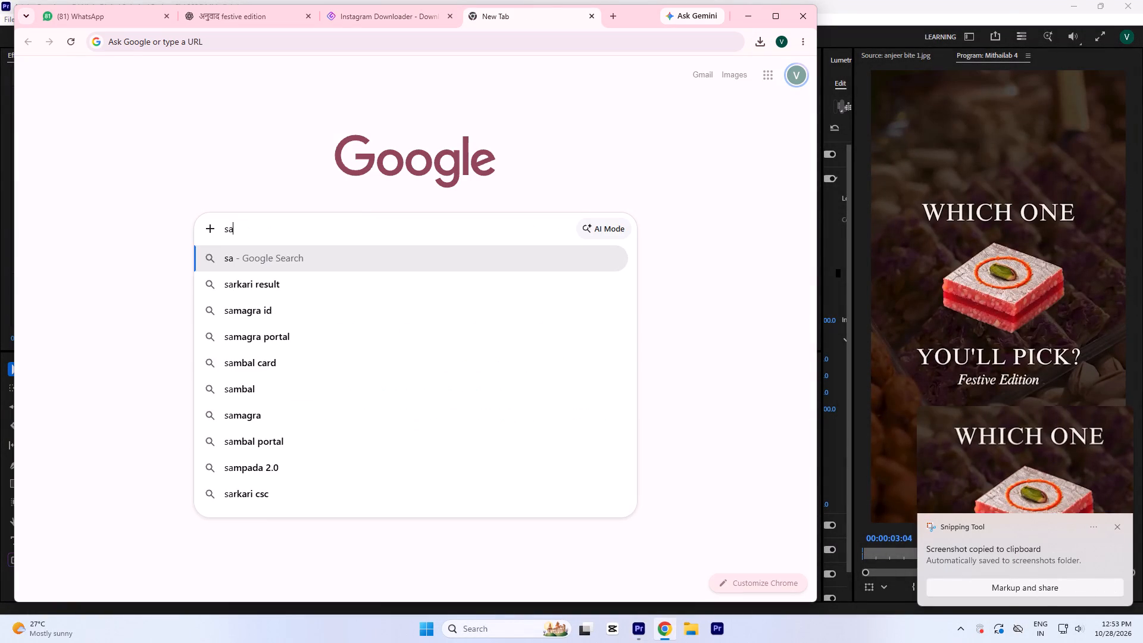
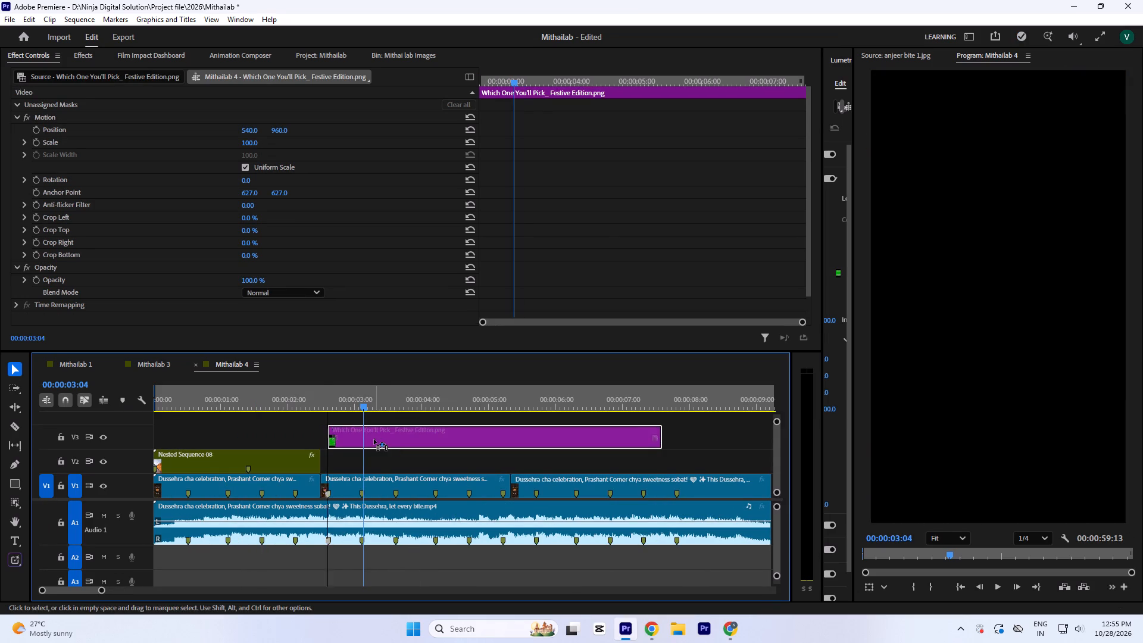
# Apply Ultra Key to the title clip and key out its green background, working at 00:00:03:12.
pyautogui.click(382, 396)
pyautogui.press('a')
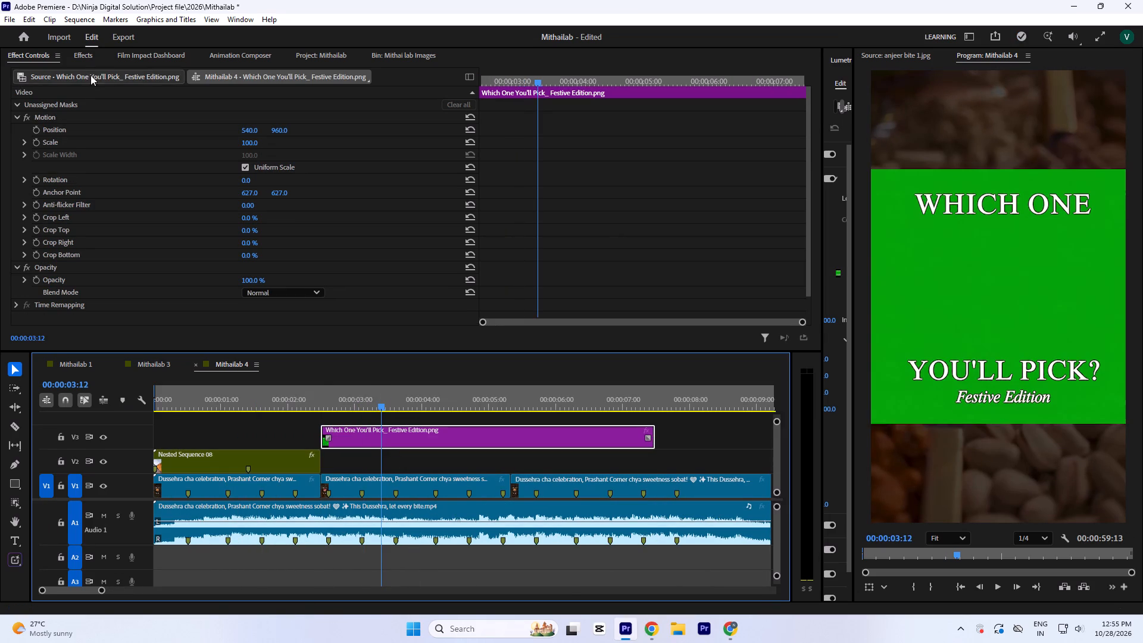
pyautogui.click(81, 56)
pyautogui.click(73, 71)
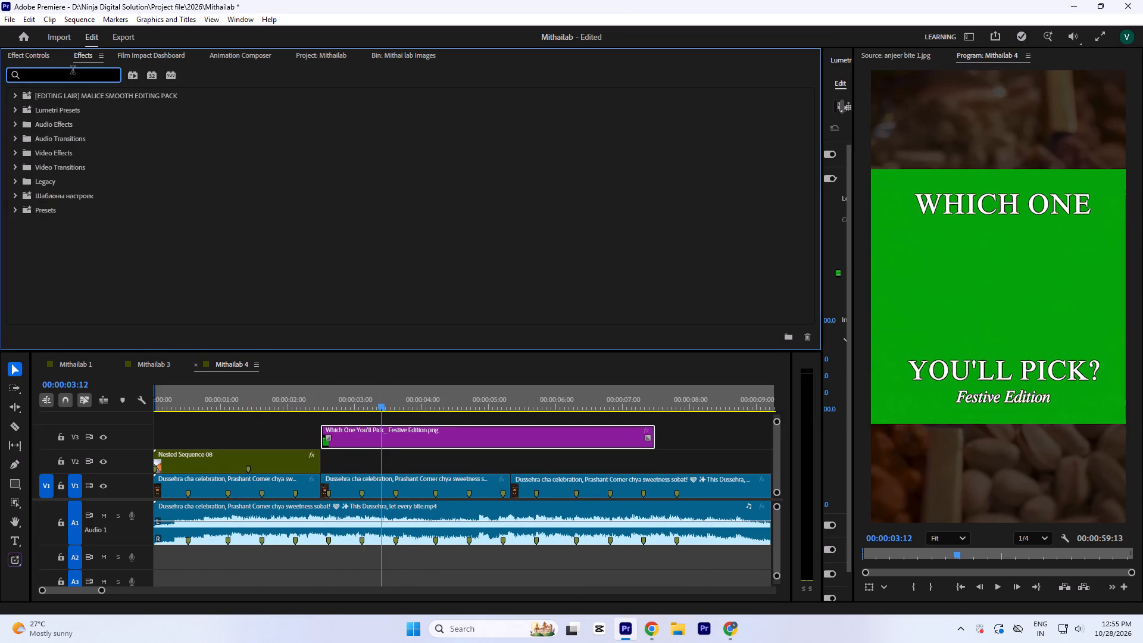
pyautogui.write('ultr')
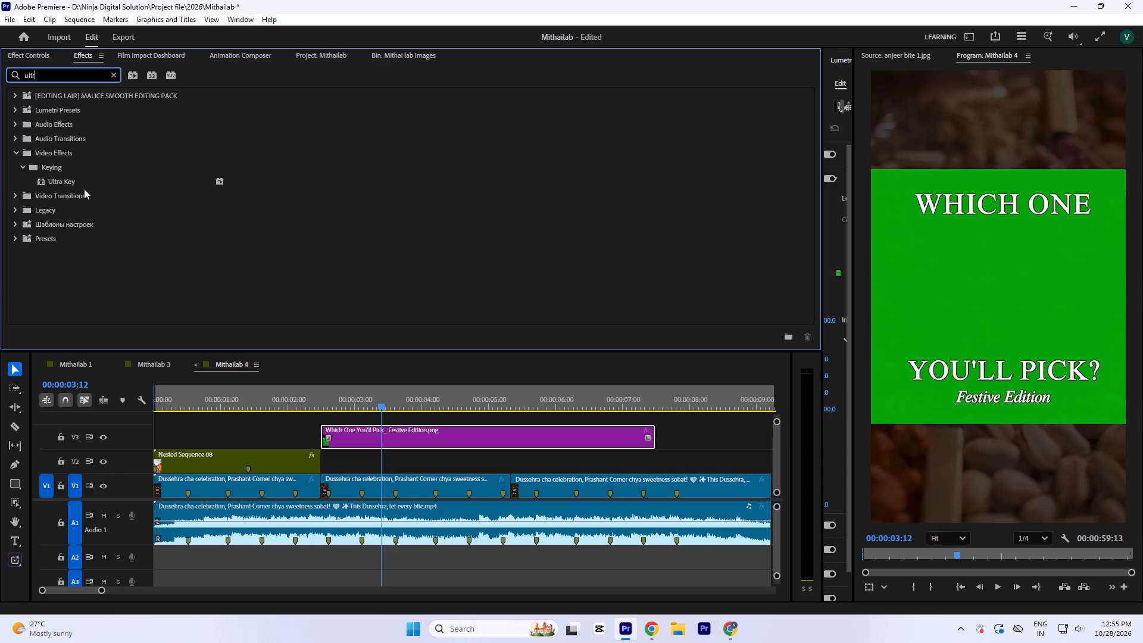
pyautogui.doubleClick(74, 179)
pyautogui.click(46, 52)
pyautogui.scroll(-7, 128, 166)
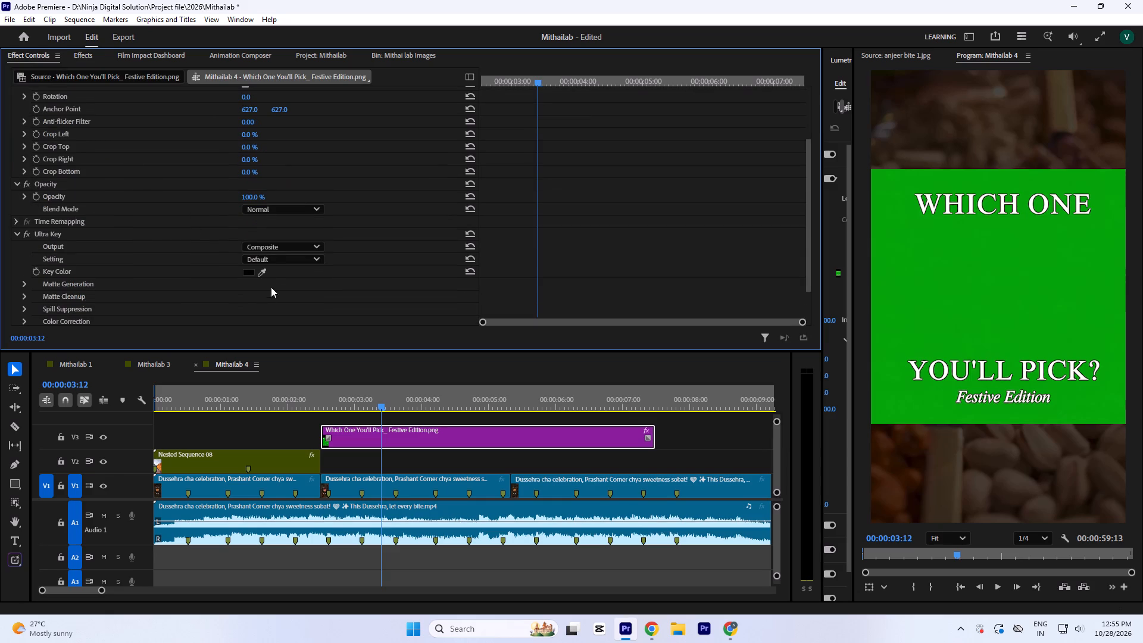
pyautogui.click(261, 270)
pyautogui.click(911, 307)
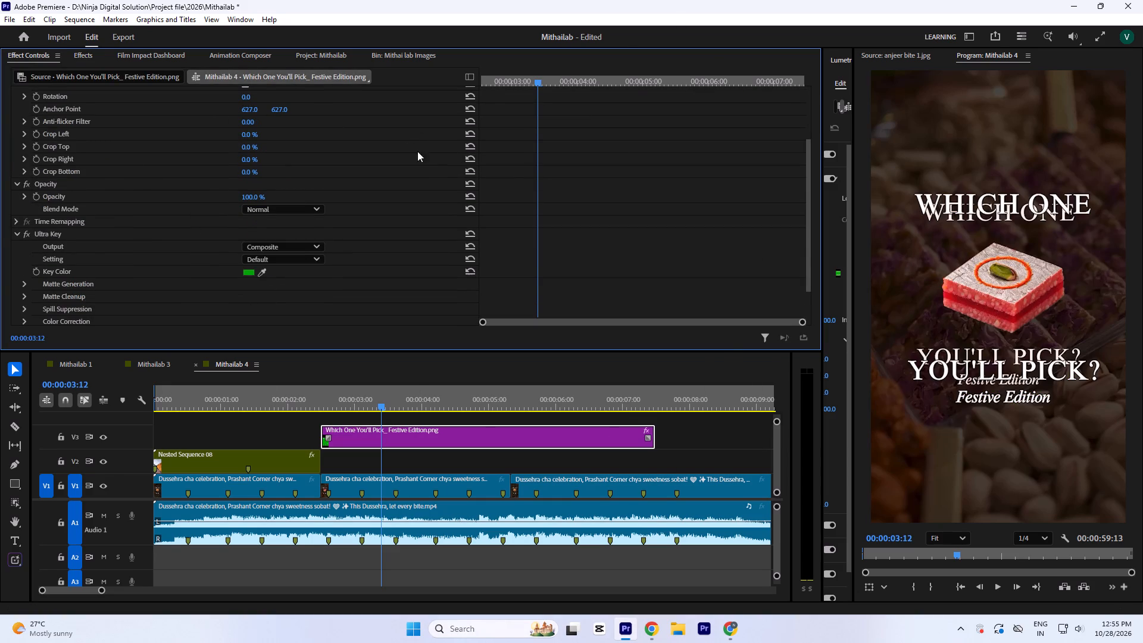
# Match the keyed title to the reference text with Scale 87 and Position 521, 943, checking it against the V1 video.
pyautogui.scroll(10, 427, 163)
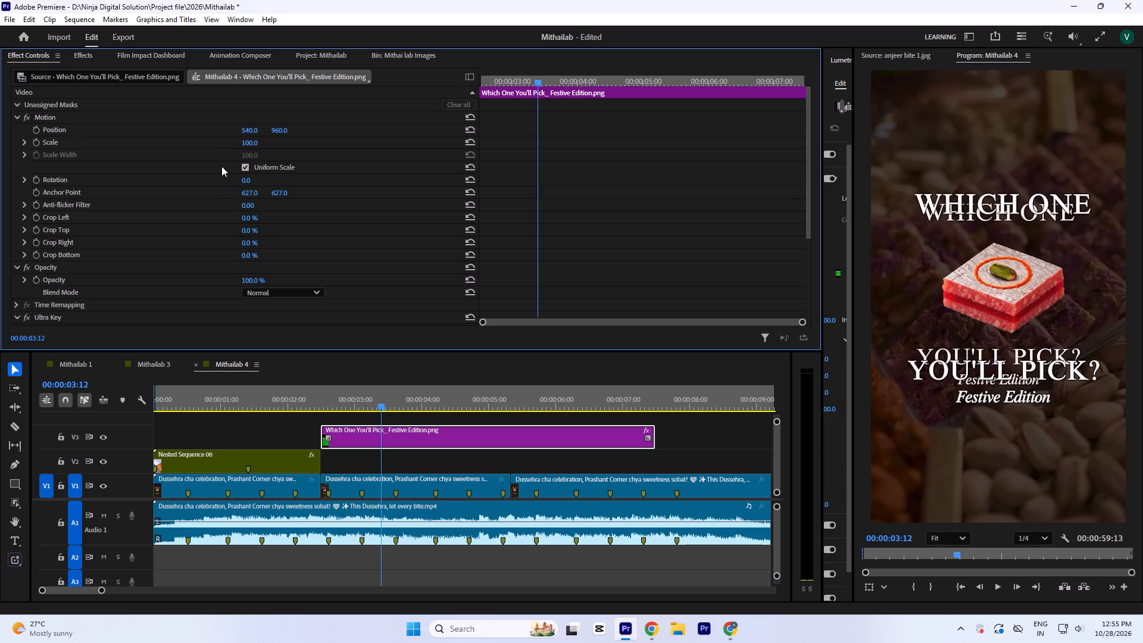
pyautogui.moveTo(246, 141); pyautogui.dragTo(248, 146)
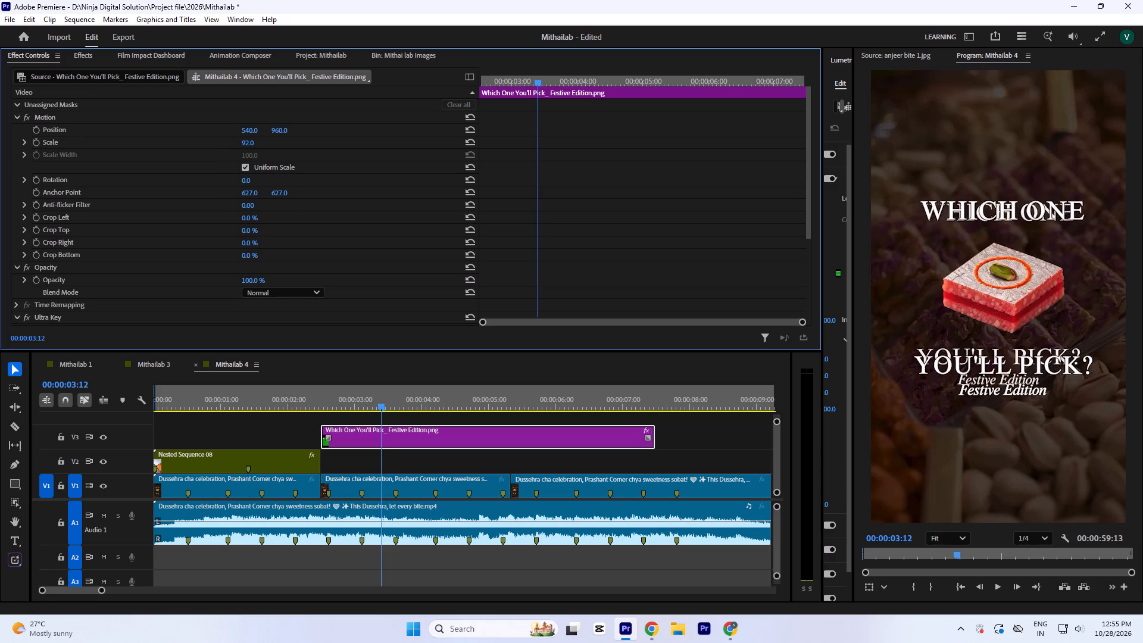
pyautogui.moveTo(248, 146); pyautogui.dragTo(249, 148)
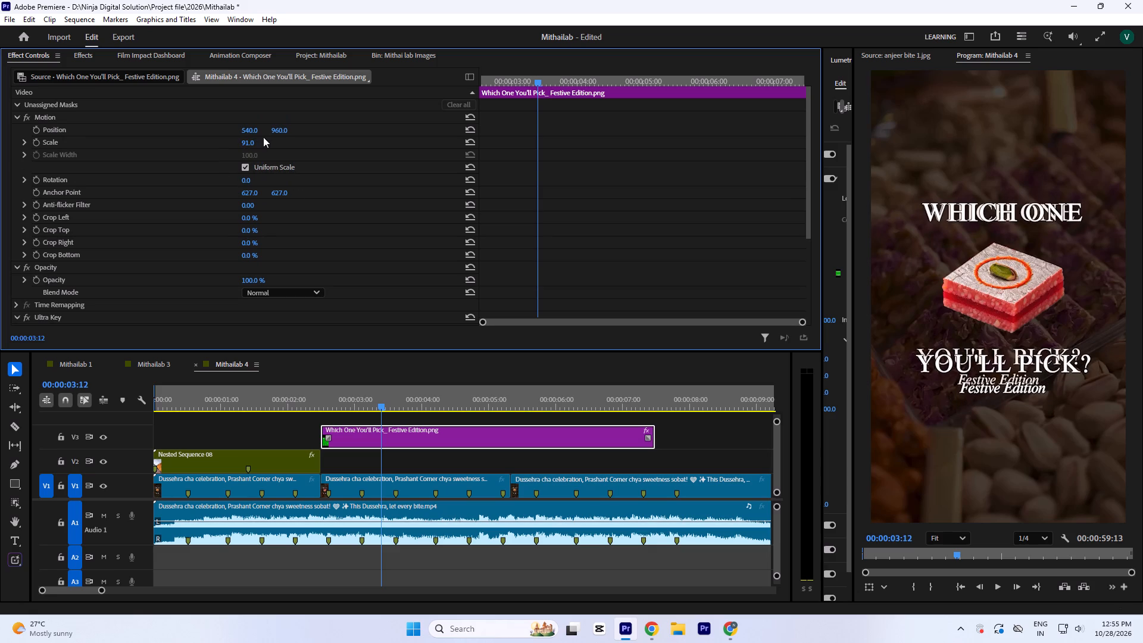
pyautogui.moveTo(276, 130); pyautogui.dragTo(278, 139)
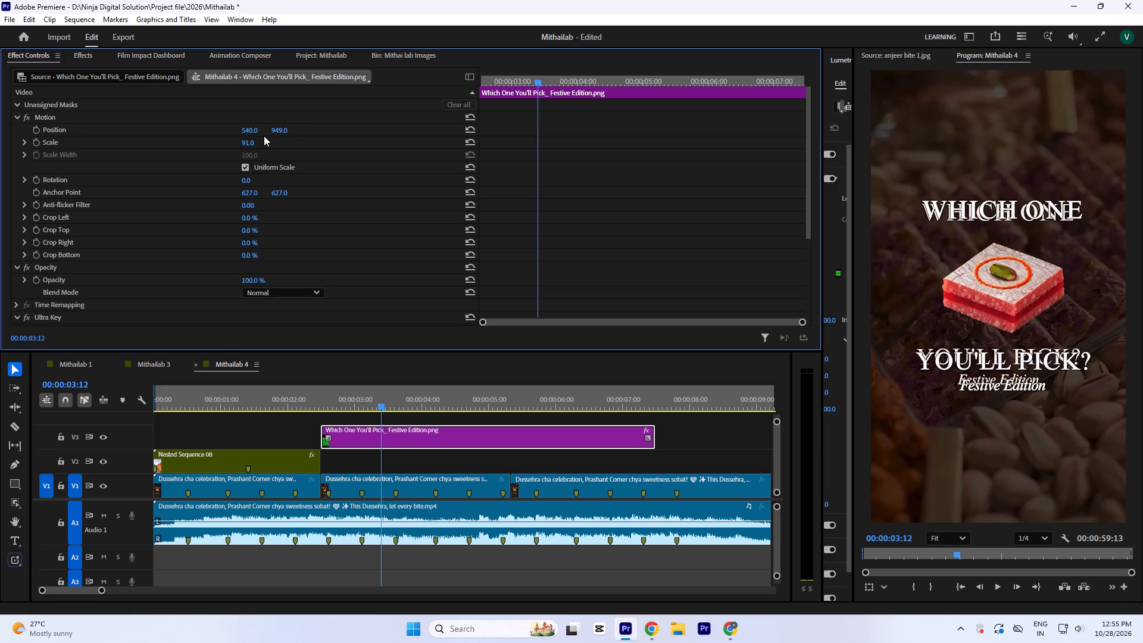
pyautogui.click(253, 141)
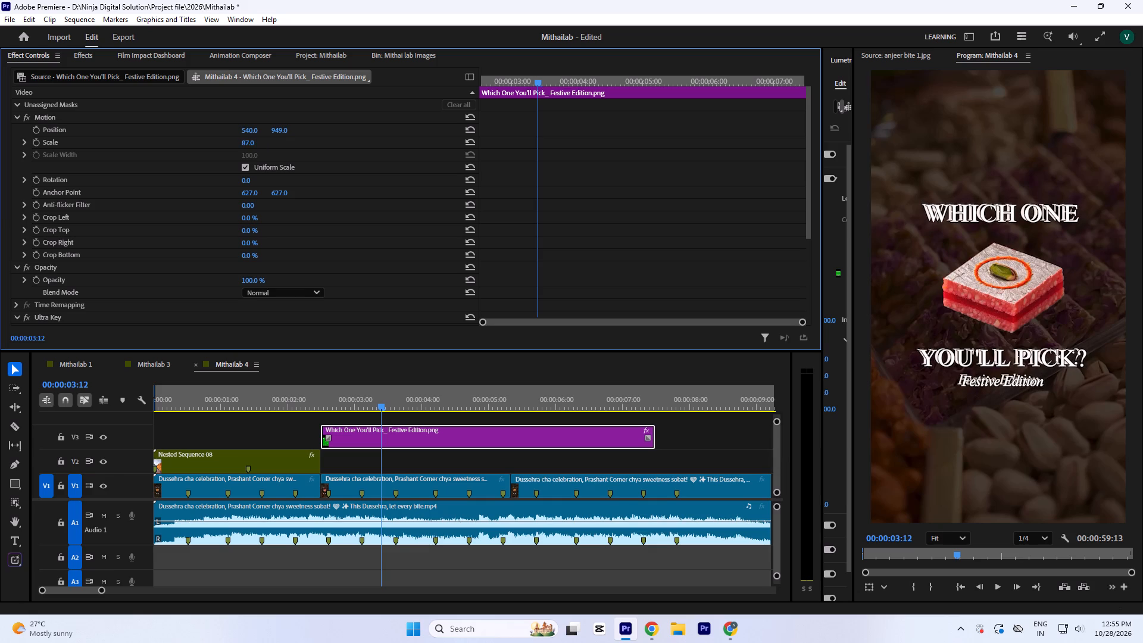
pyautogui.moveTo(244, 128); pyautogui.dragTo(243, 133)
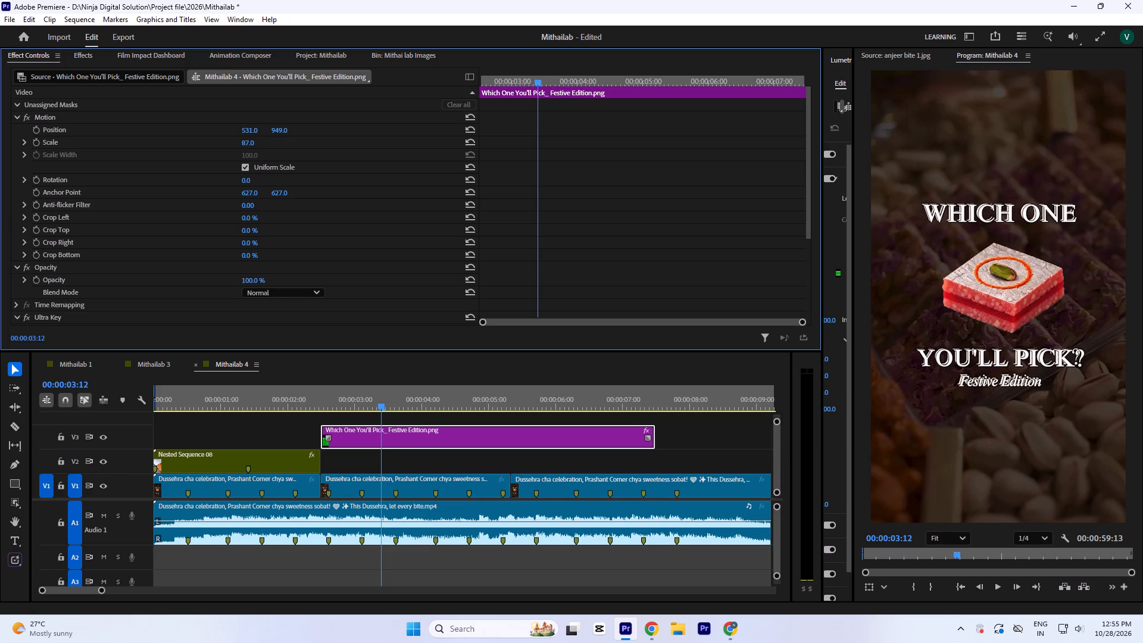
pyautogui.moveTo(243, 133); pyautogui.dragTo(243, 136)
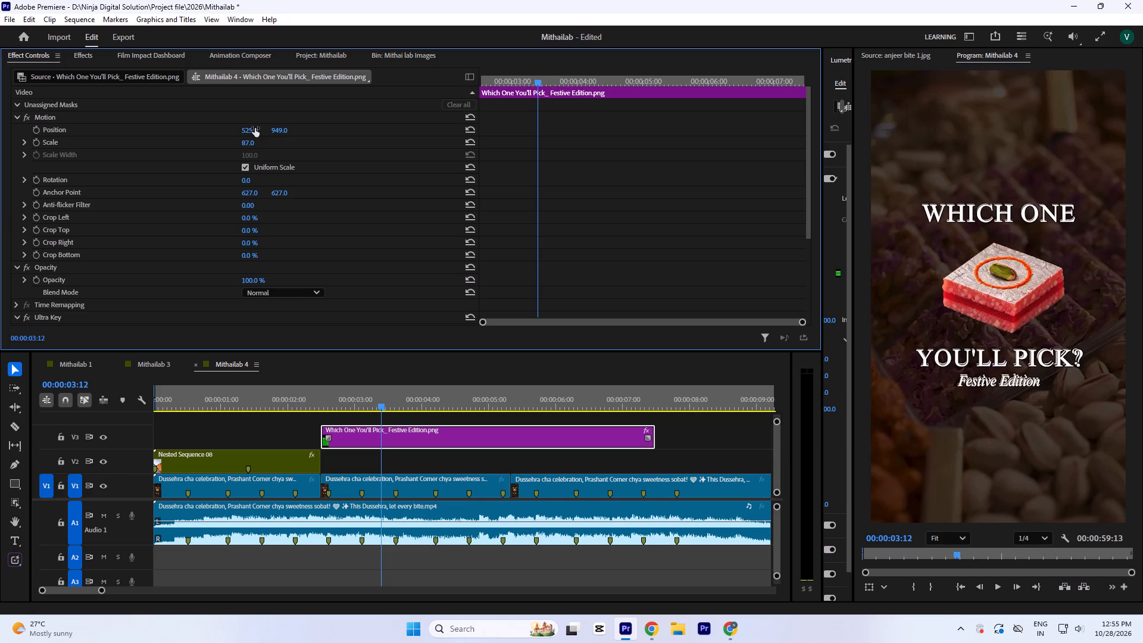
pyautogui.click(285, 129)
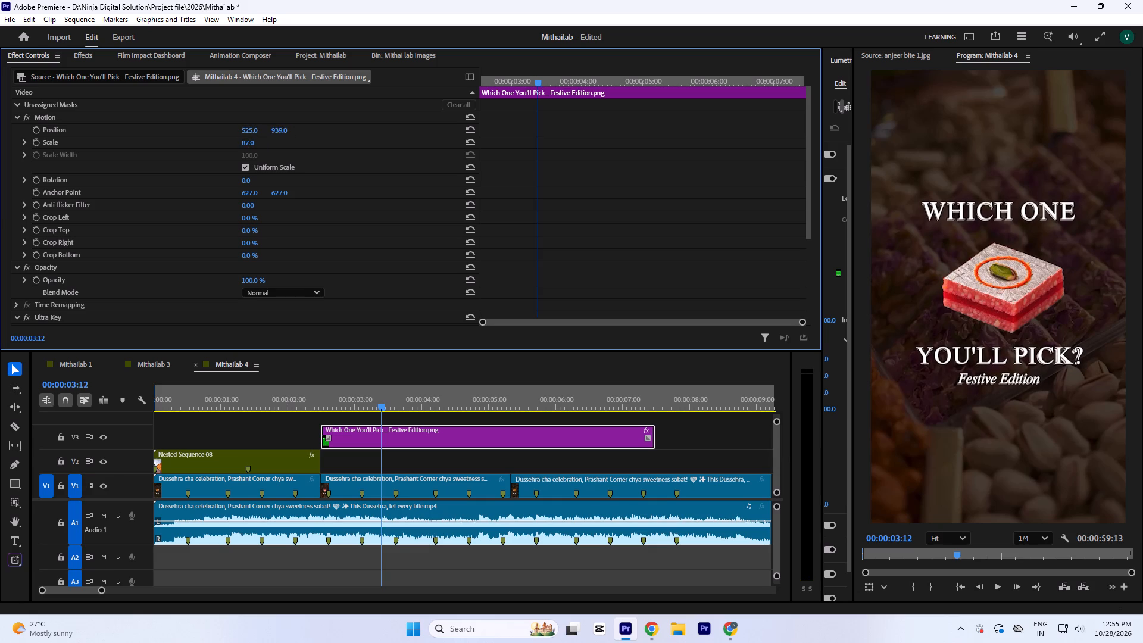
pyautogui.click(251, 130)
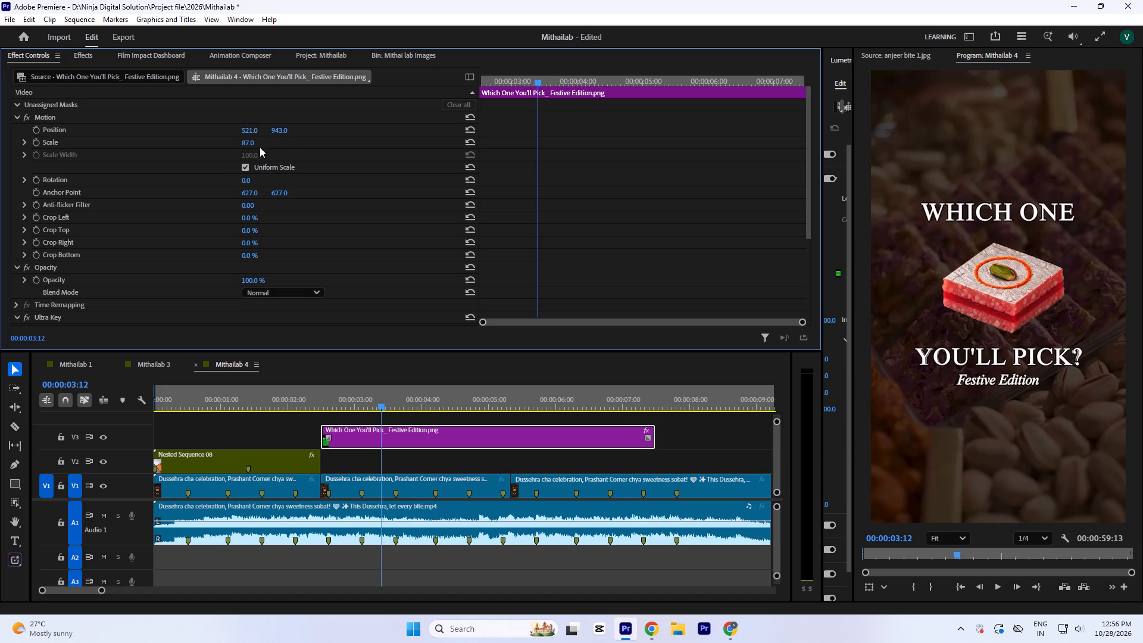
pyautogui.click(450, 477)
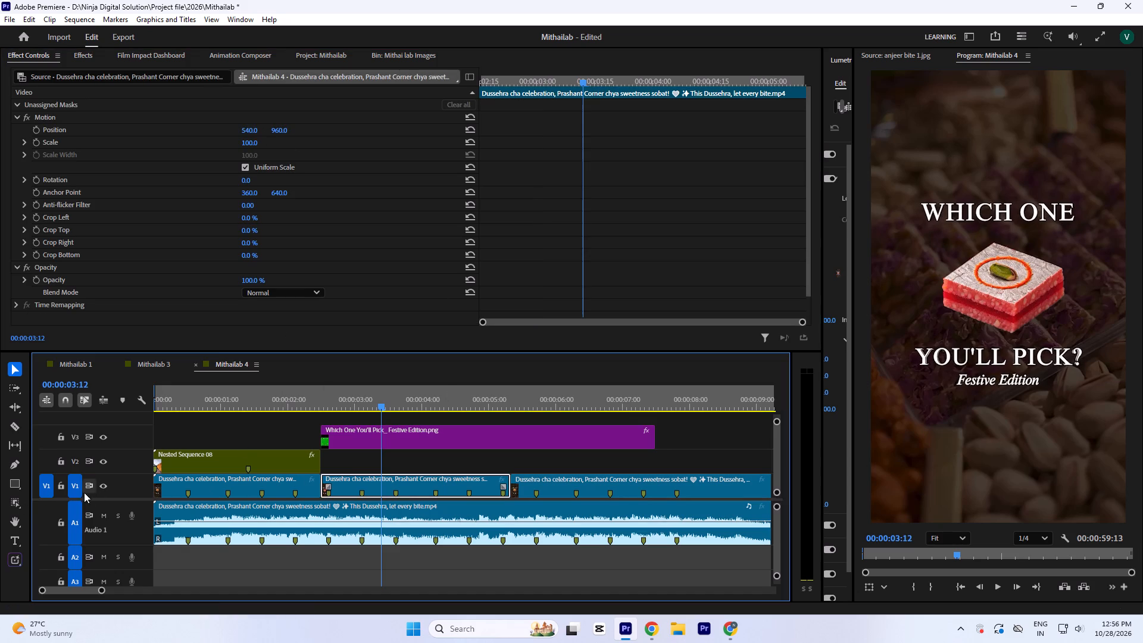
pyautogui.click(106, 489)
pyautogui.click(106, 488)
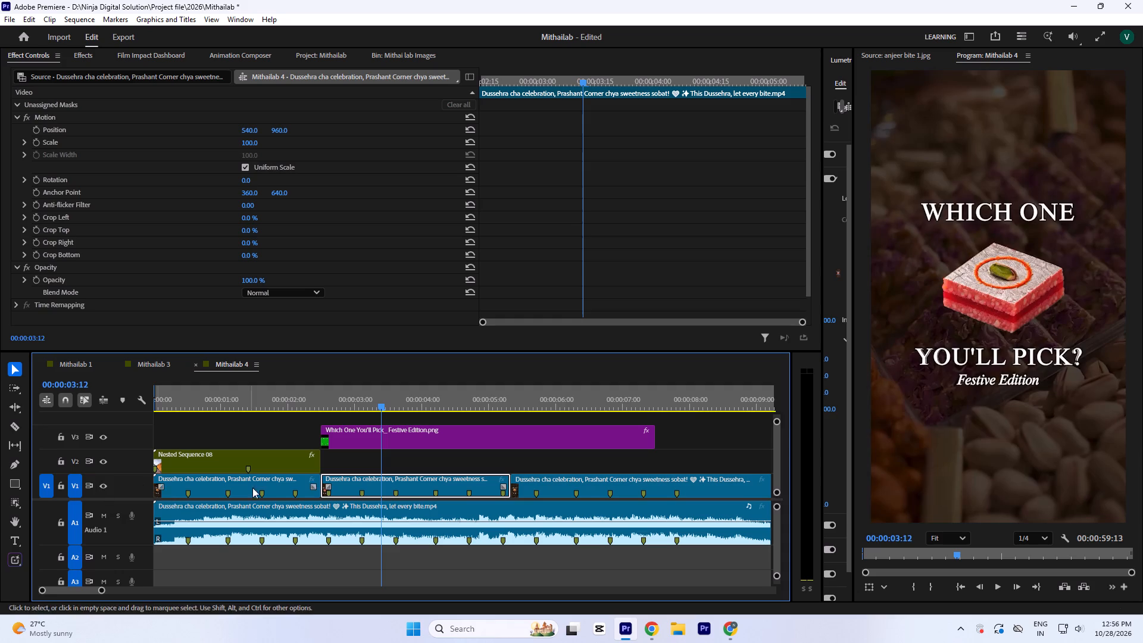
# Move the title clip to the sequence start, extend it to the end of the V1 video, and save the project.
pyautogui.click(283, 399)
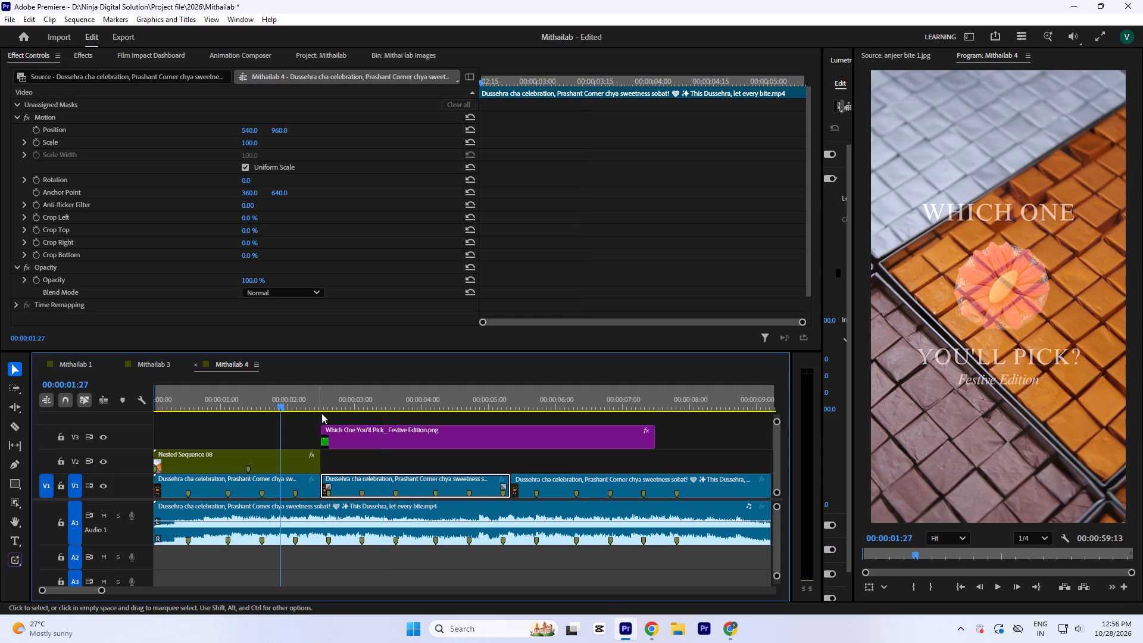
pyautogui.moveTo(317, 442); pyautogui.dragTo(0, 447)
pyautogui.press('-')
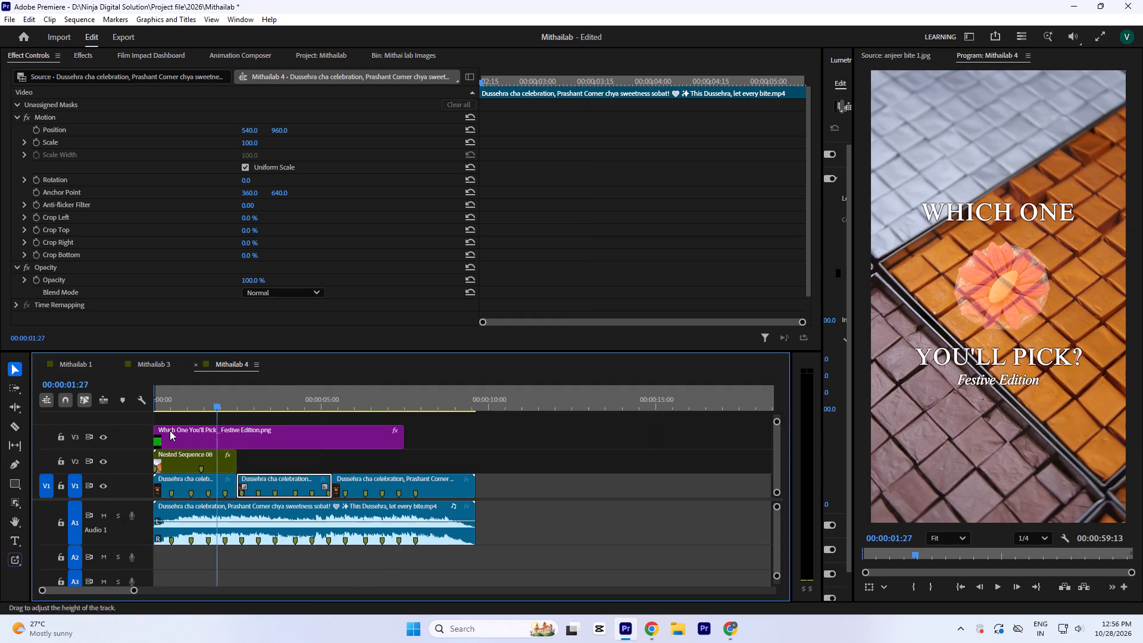
pyautogui.moveTo(405, 447); pyautogui.dragTo(469, 449)
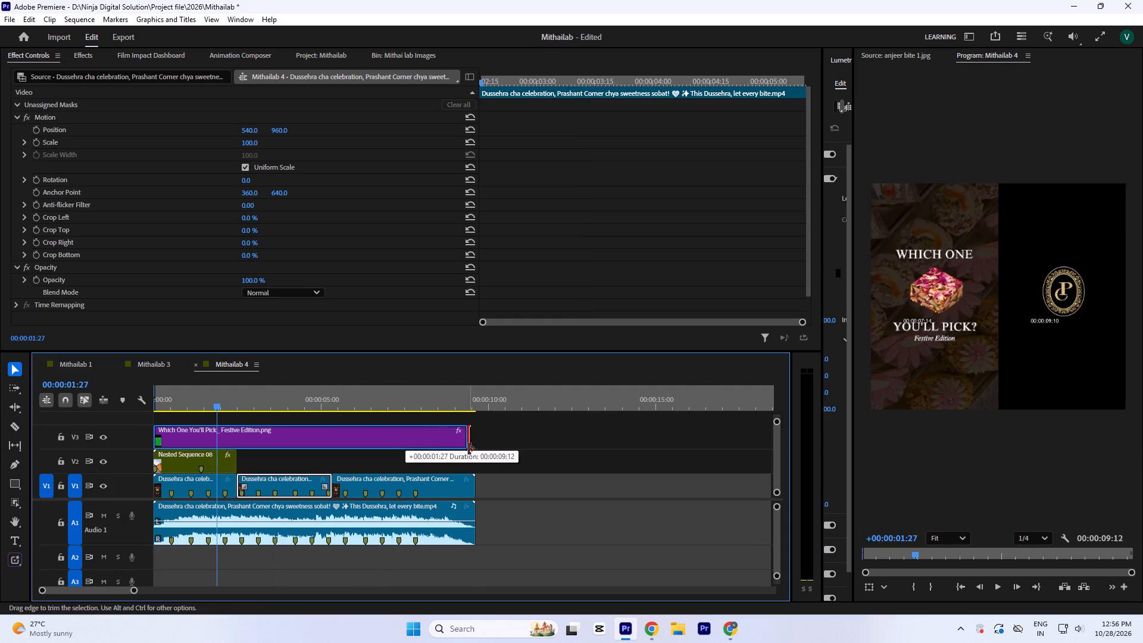
pyautogui.moveTo(469, 449); pyautogui.dragTo(476, 450)
pyautogui.moveTo(195, 404); pyautogui.dragTo(107, 413)
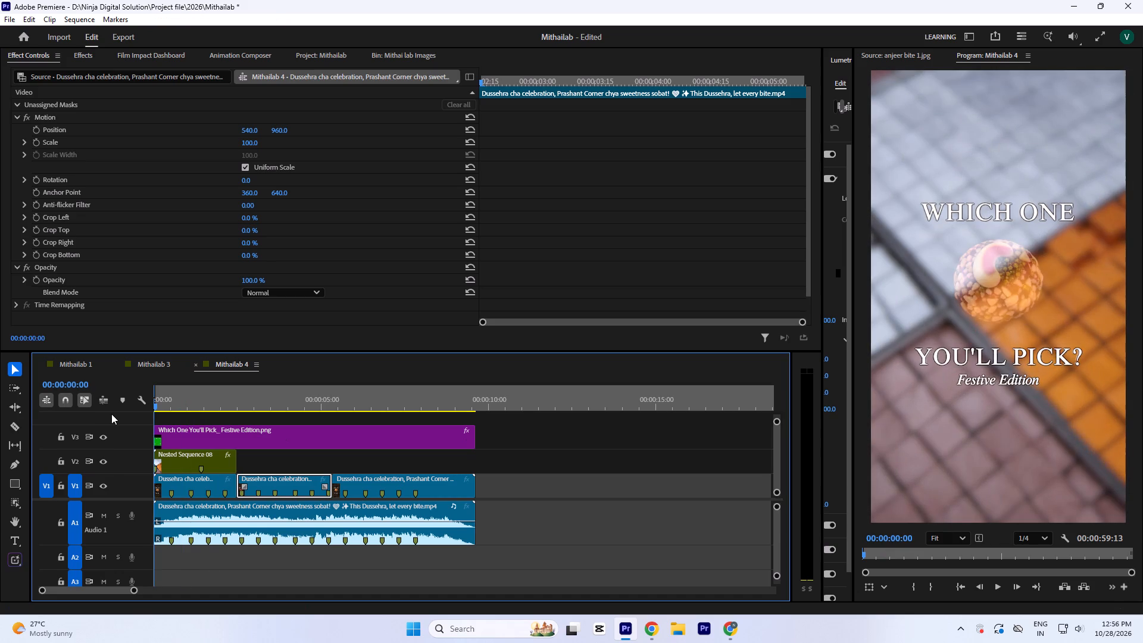
pyautogui.hotkey('ctrl', 's')
# Hide the V1 reference track, preview the title over the nested sequence from the start, and save the project.
pyautogui.click(208, 404)
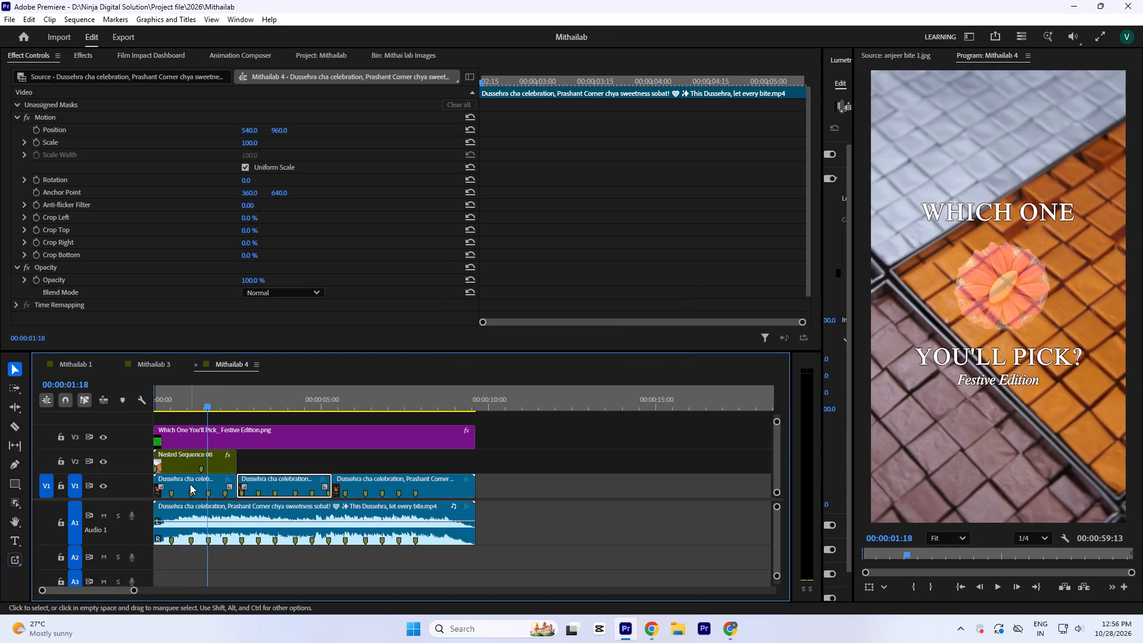
pyautogui.click(102, 485)
pyautogui.moveTo(193, 405); pyautogui.dragTo(74, 414)
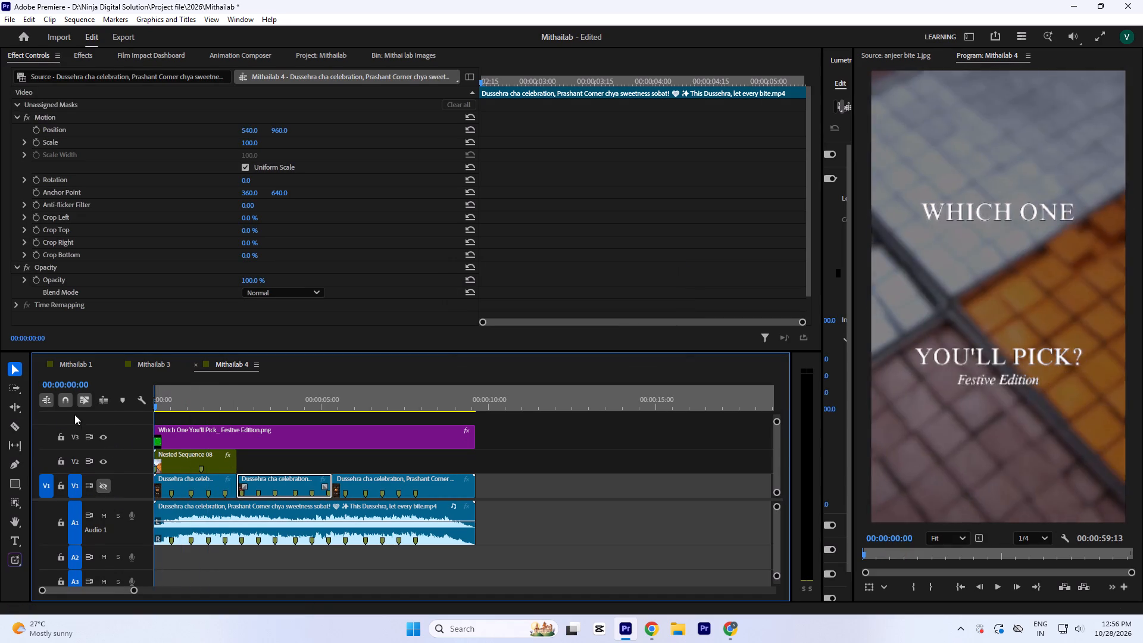
pyautogui.moveTo(74, 414); pyautogui.dragTo(61, 415)
pyautogui.press('space')
pyautogui.press('space')
pyautogui.hotkey('ctrl', 's')
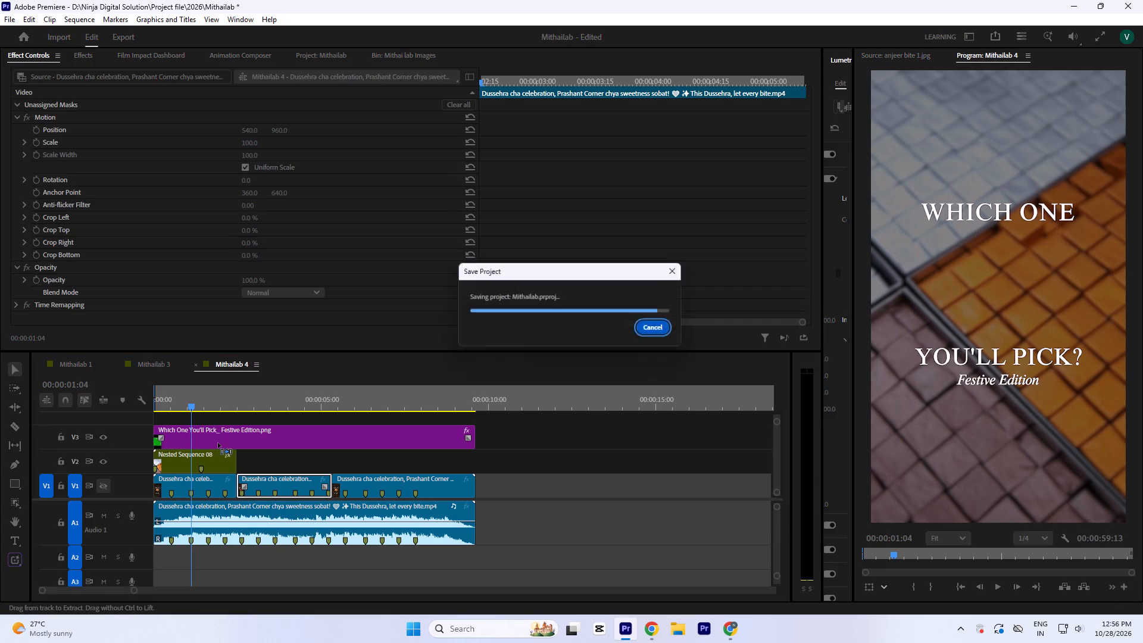
pyautogui.hotkey('ctrl', 's')
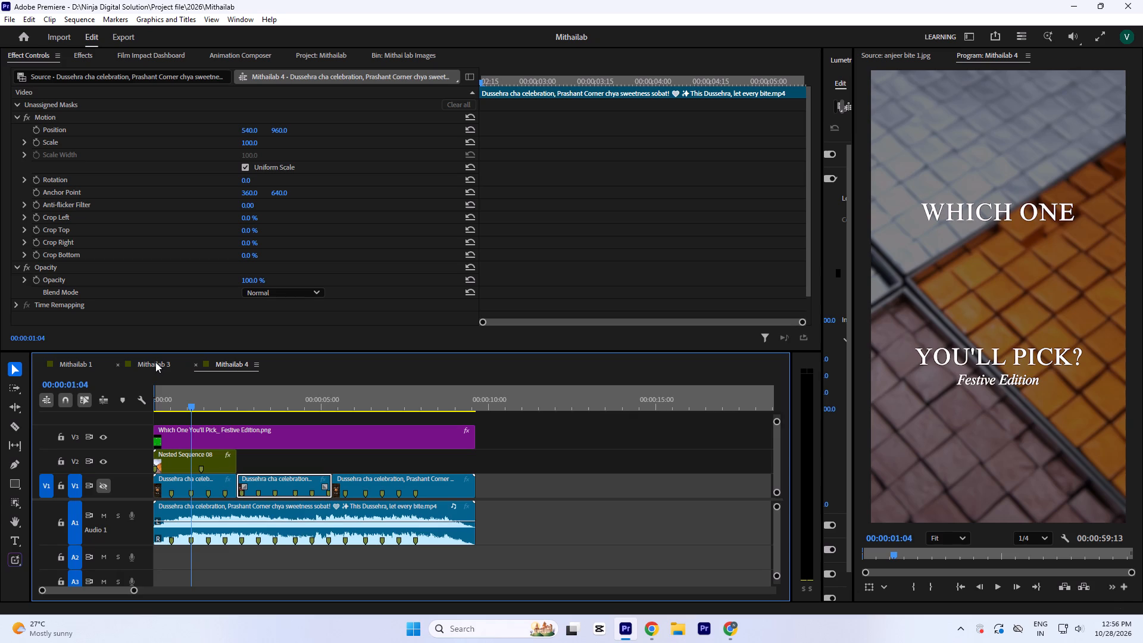
pyautogui.click(202, 404)
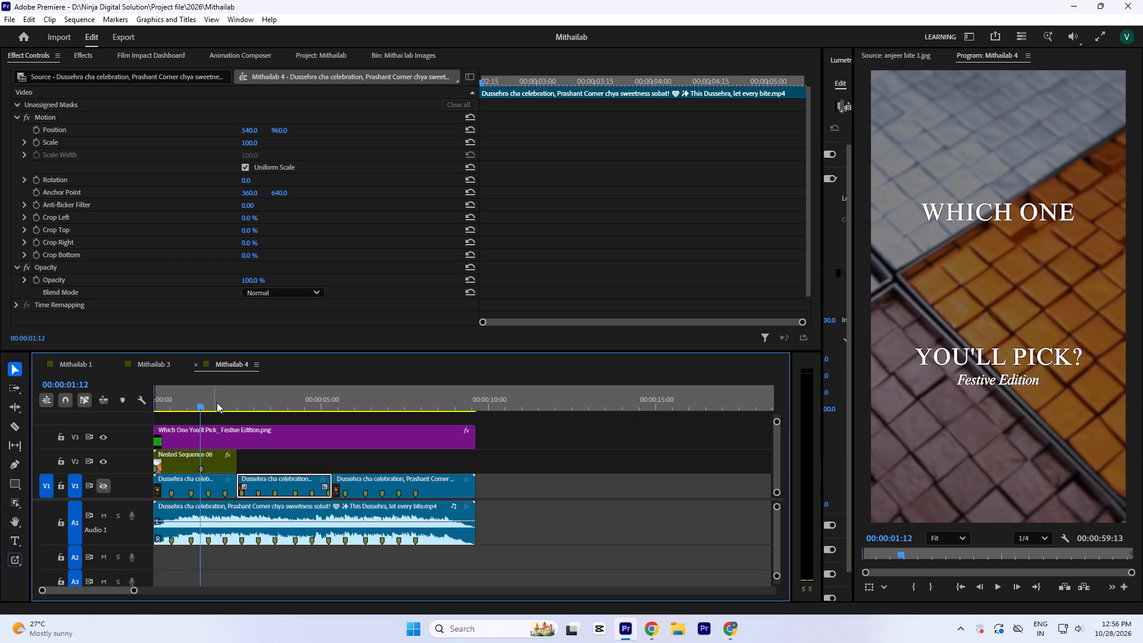
pyautogui.moveTo(217, 402); pyautogui.dragTo(226, 455)
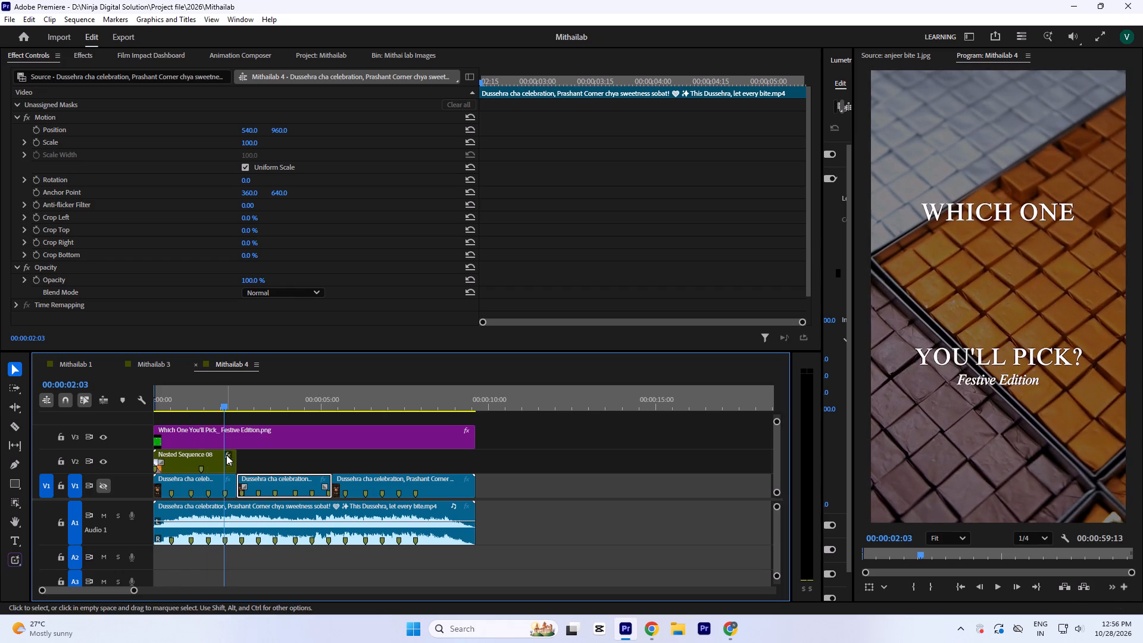
pyautogui.hotkey('ctrl', 's')
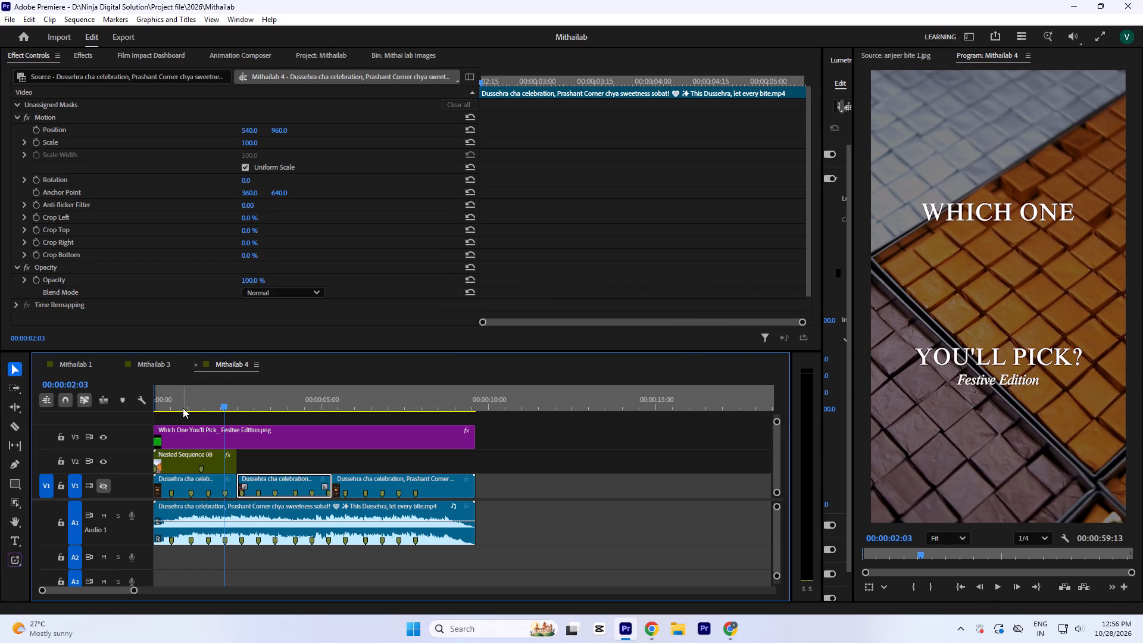
pyautogui.moveTo(210, 395); pyautogui.dragTo(135, 419)
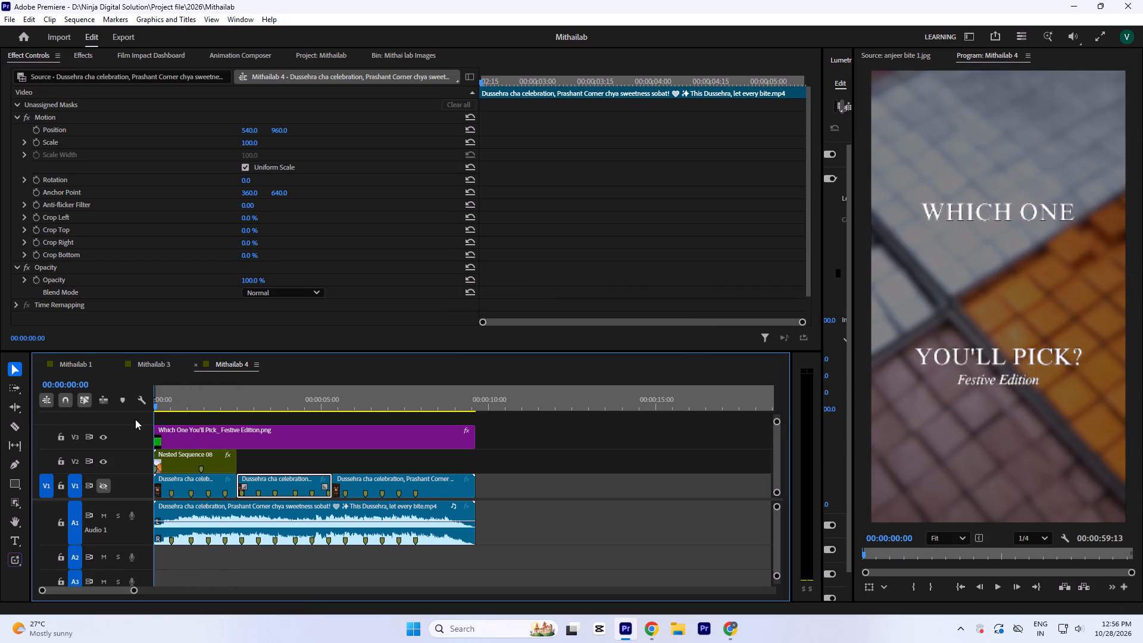
pyautogui.moveTo(135, 419); pyautogui.dragTo(171, 446)
# Open the Mithai lab Images bin and look over the sweet photos.
pyautogui.click(311, 49)
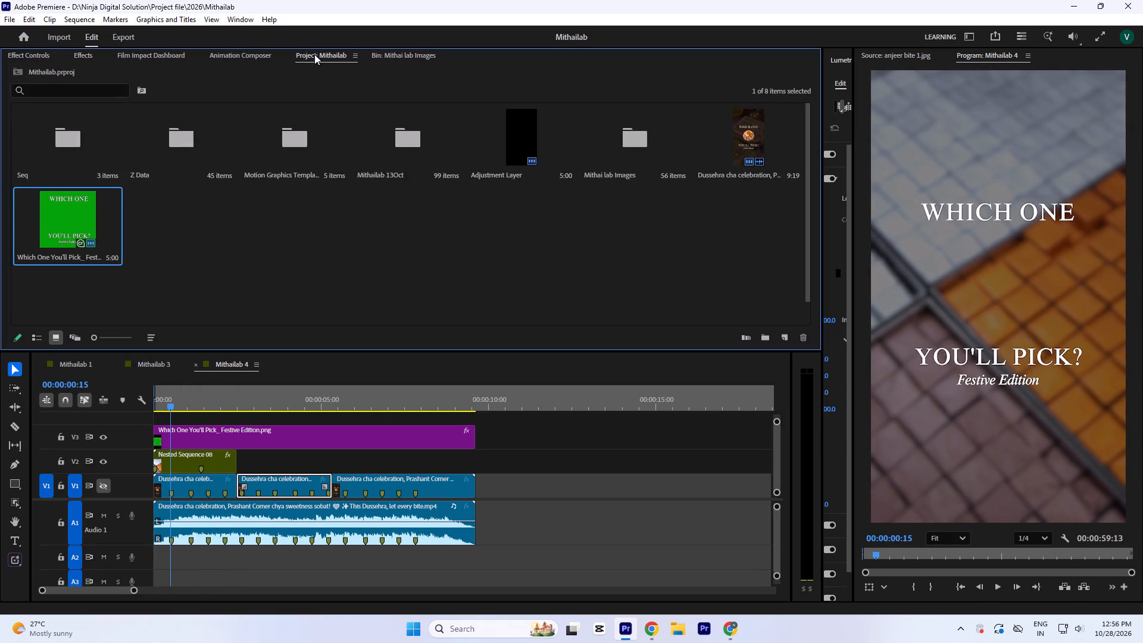
pyautogui.click(404, 60)
pyautogui.scroll(3, 374, 235)
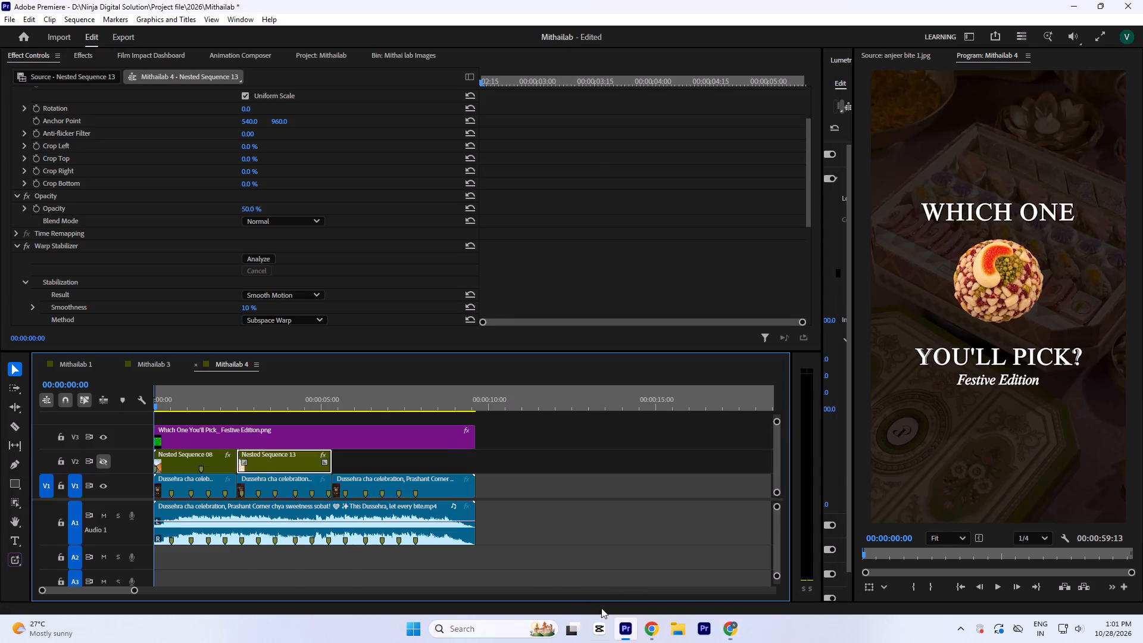
pyautogui.moveTo(601, 608); pyautogui.dragTo(170, 414)
pyautogui.click(195, 416)
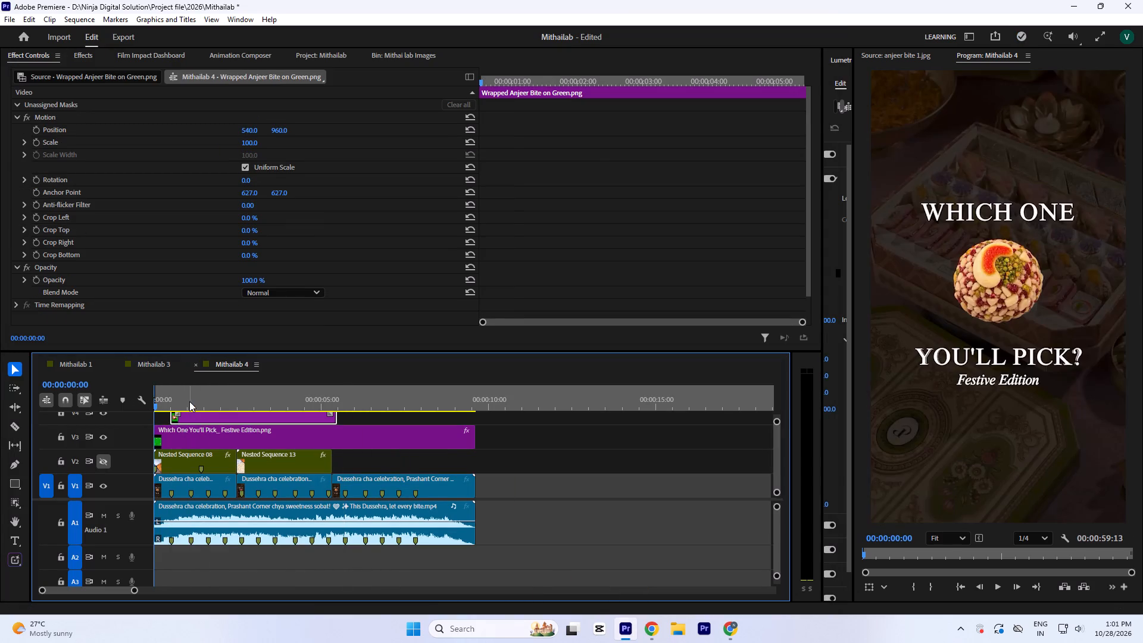
# Move the Wrapped Anjeer Bite clip on V4 to the very start of the sequence.
pyautogui.click(189, 401)
pyautogui.press('=')
pyautogui.moveTo(170, 401); pyautogui.dragTo(170, 422)
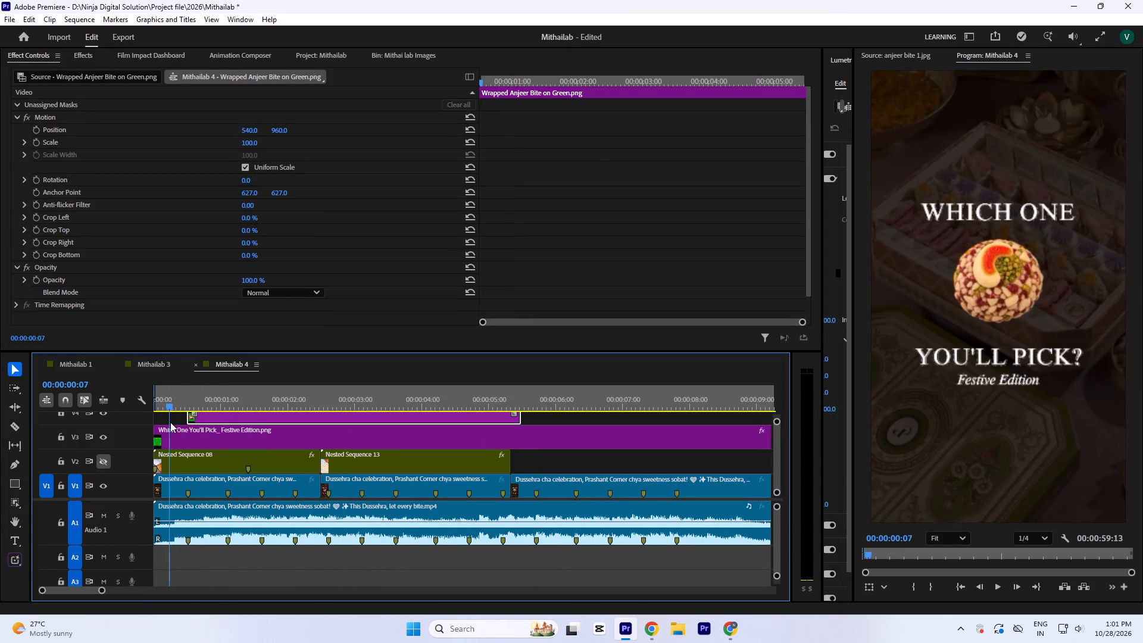
pyautogui.moveTo(170, 422); pyautogui.dragTo(172, 422)
pyautogui.click(178, 402)
pyautogui.press('=')
pyautogui.moveTo(280, 416); pyautogui.dragTo(350, 415)
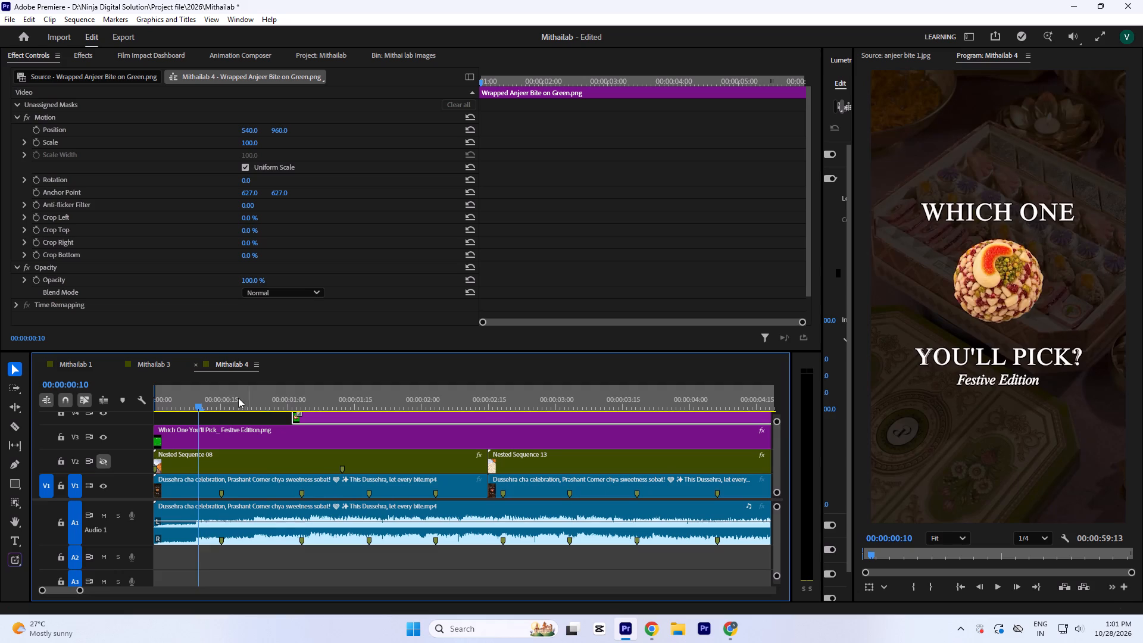
pyautogui.moveTo(222, 398); pyautogui.dragTo(126, 424)
pyautogui.moveTo(333, 417); pyautogui.dragTo(313, 417)
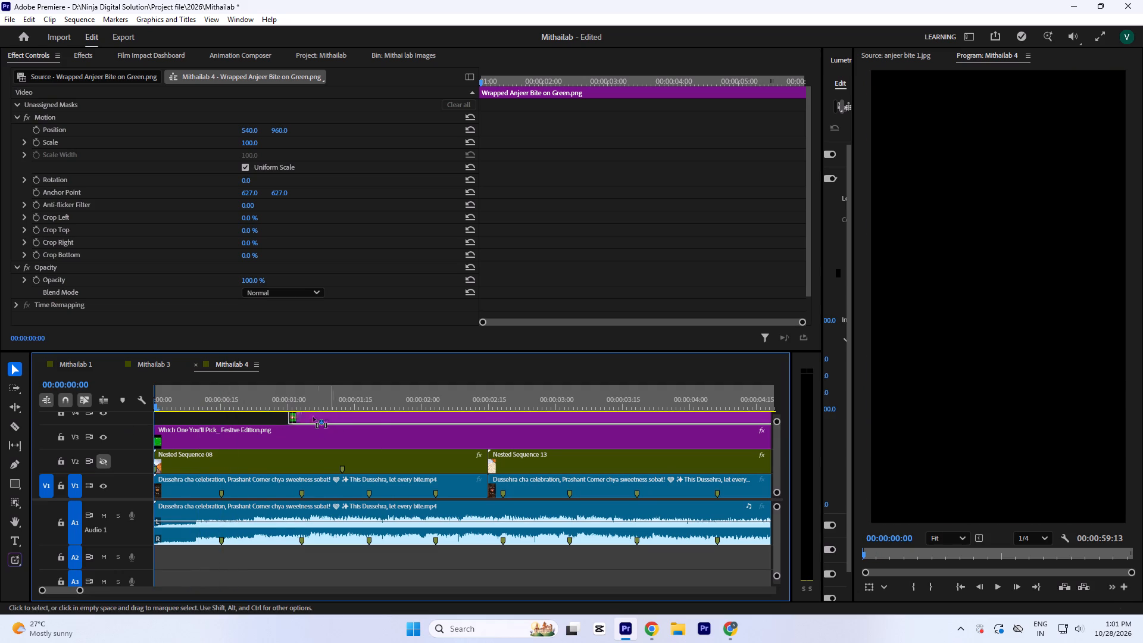
pyautogui.moveTo(313, 417); pyautogui.dragTo(192, 416)
# Trim the end of the Wrapped Anjeer Bite clip to the first beat marker at 00:00:00:15.
pyautogui.moveTo(213, 397); pyautogui.dragTo(223, 410)
pyautogui.press('-')
pyautogui.press('-')
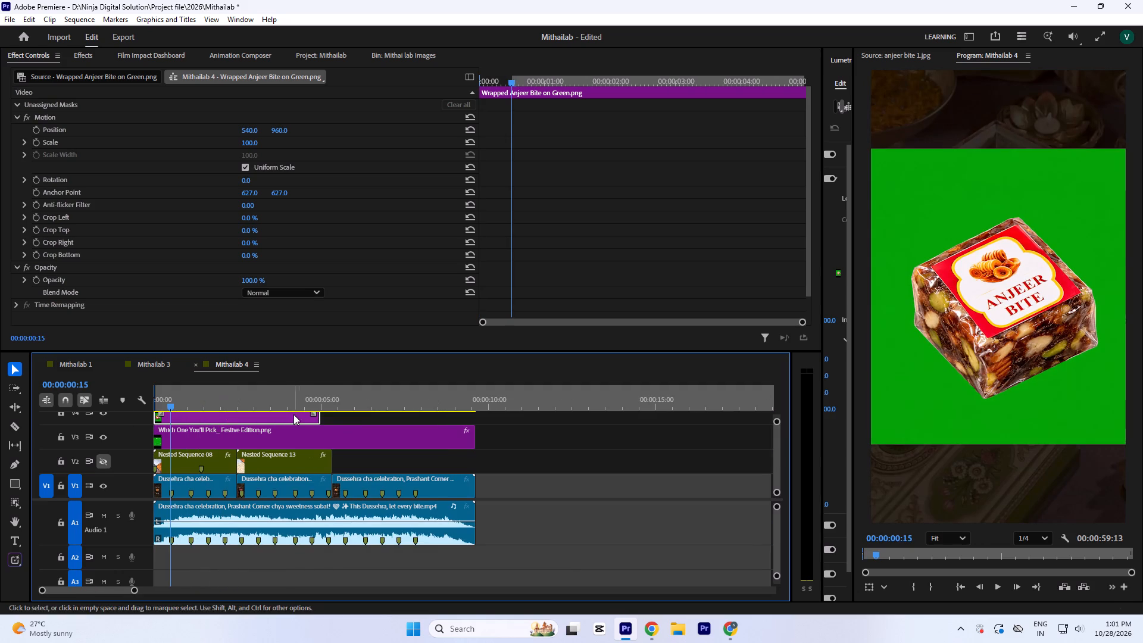
pyautogui.moveTo(324, 416); pyautogui.dragTo(176, 428)
pyautogui.press('=')
pyautogui.press('=')
pyautogui.press('=')
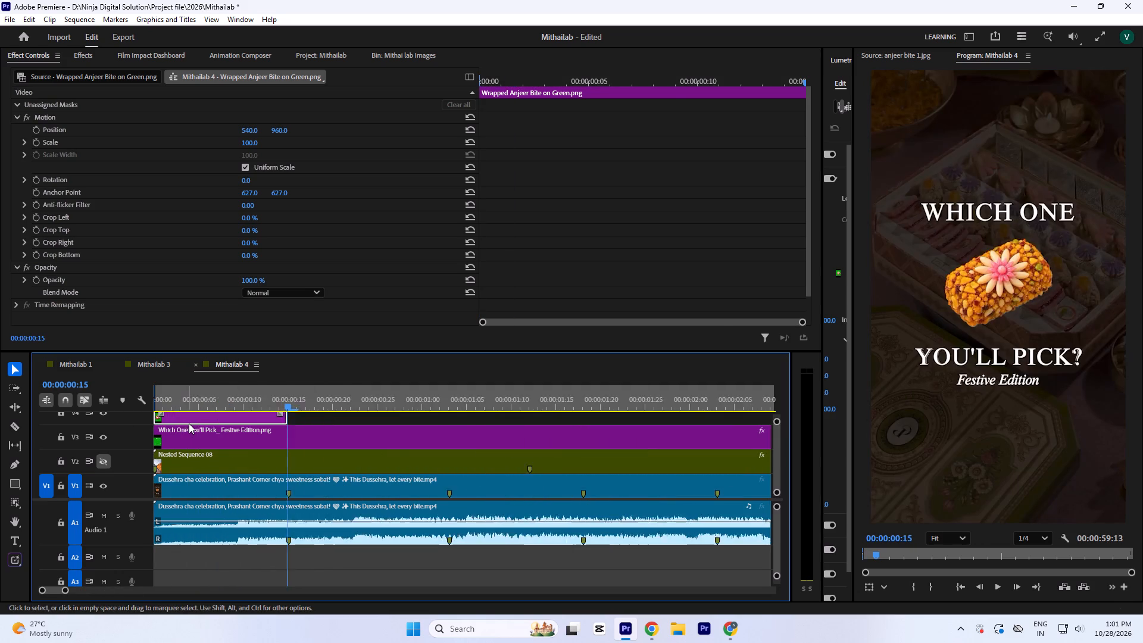
pyautogui.press('=')
# Apply Ultra Key to the Wrapped Anjeer Bite clip, save the project, and sample the green background as the key color.
pyautogui.click(341, 401)
pyautogui.click(87, 61)
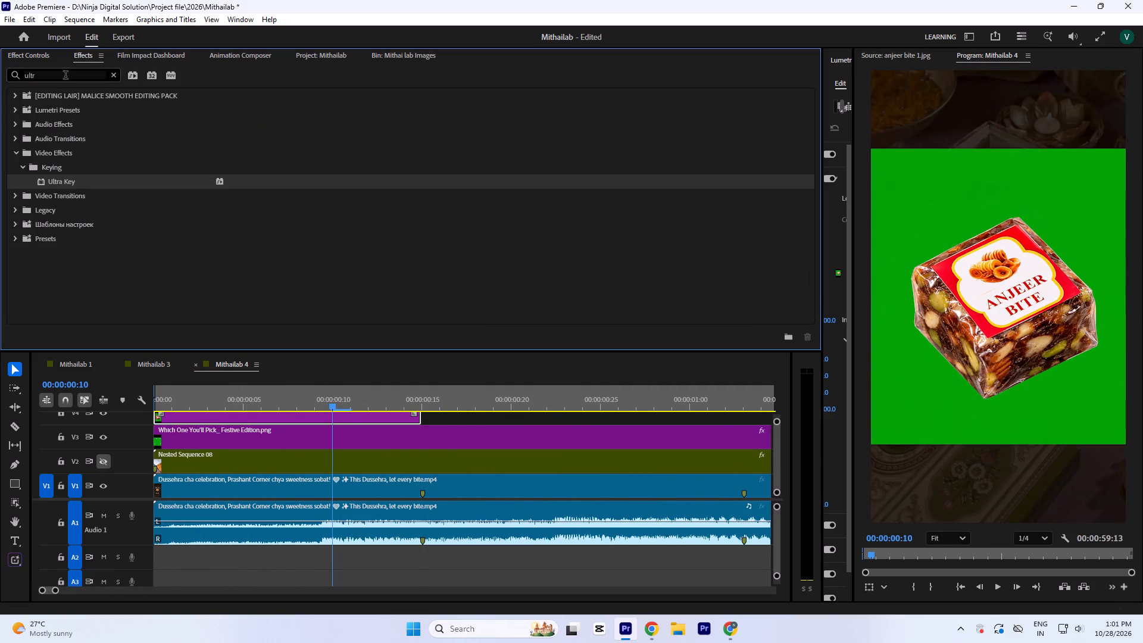
pyautogui.moveTo(65, 76); pyautogui.dragTo(0, 113)
pyautogui.doubleClick(86, 184)
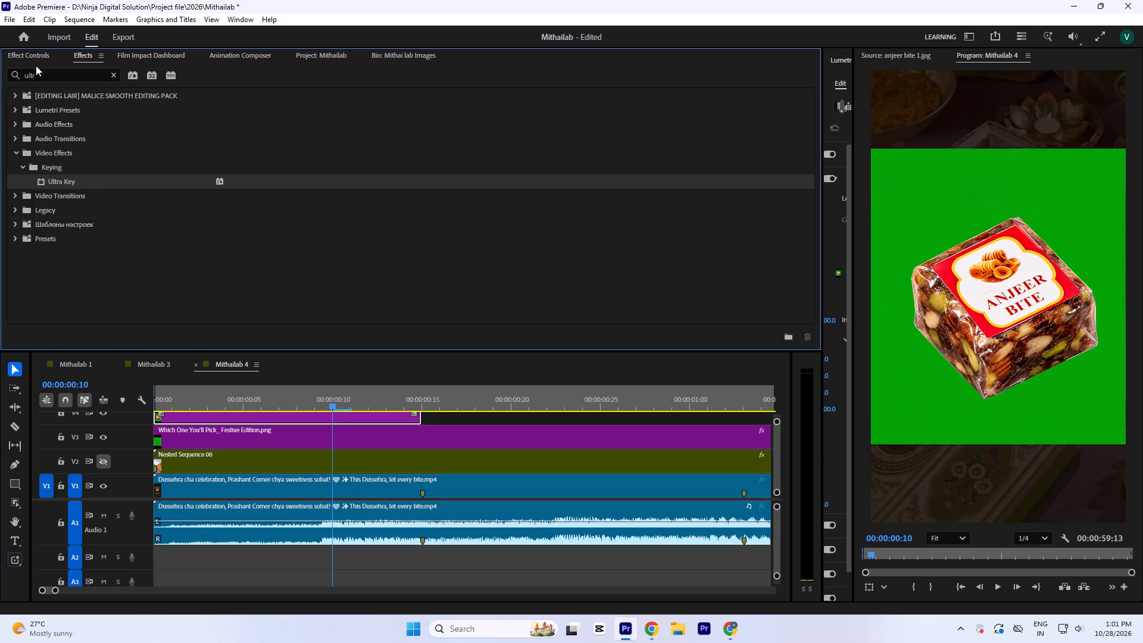
pyautogui.hotkey('ctrl', 's')
pyautogui.click(35, 45)
pyautogui.click(39, 50)
pyautogui.scroll(-8, 70, 116)
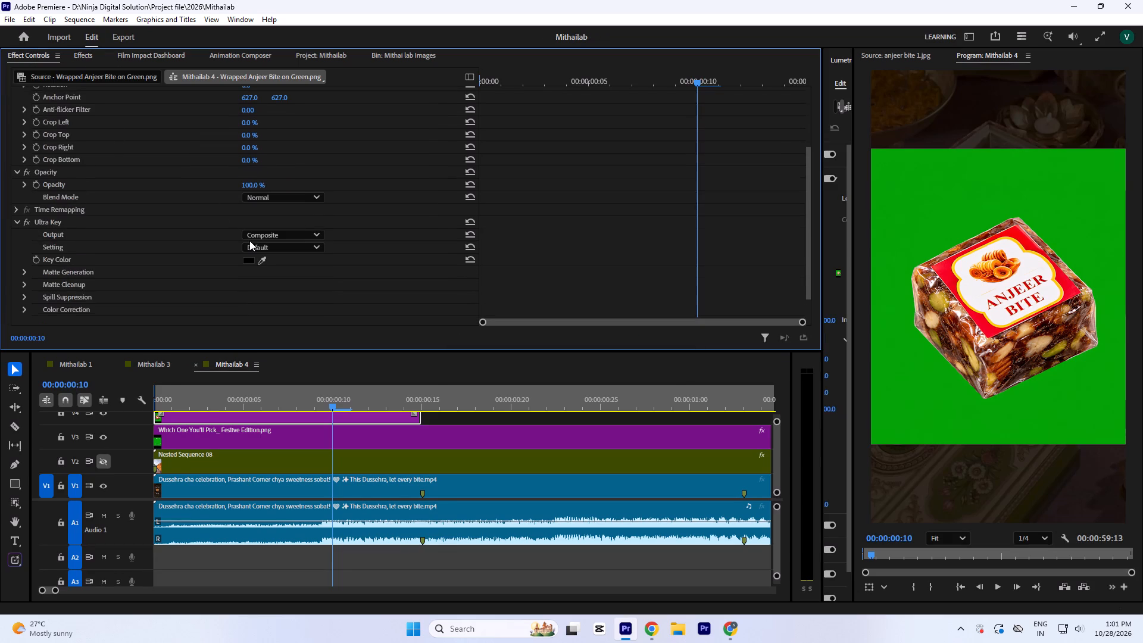
pyautogui.click(267, 258)
pyautogui.click(951, 196)
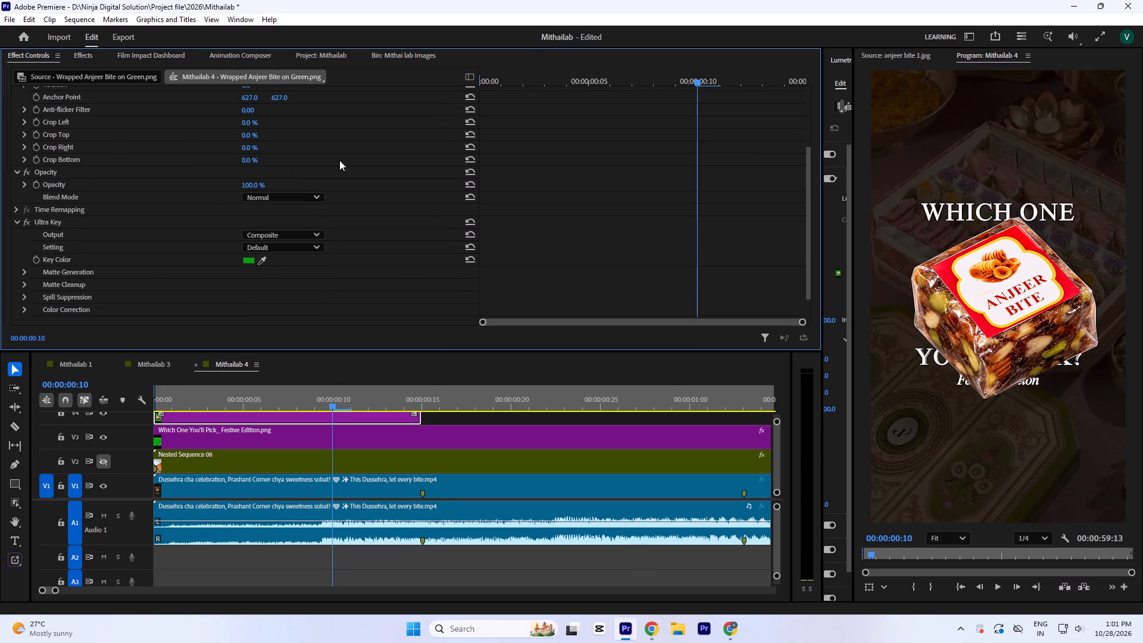
# Set the anjeer bite's scale to 52 and its vertical position to 868, between the two title lines.
pyautogui.scroll(16, 390, 182)
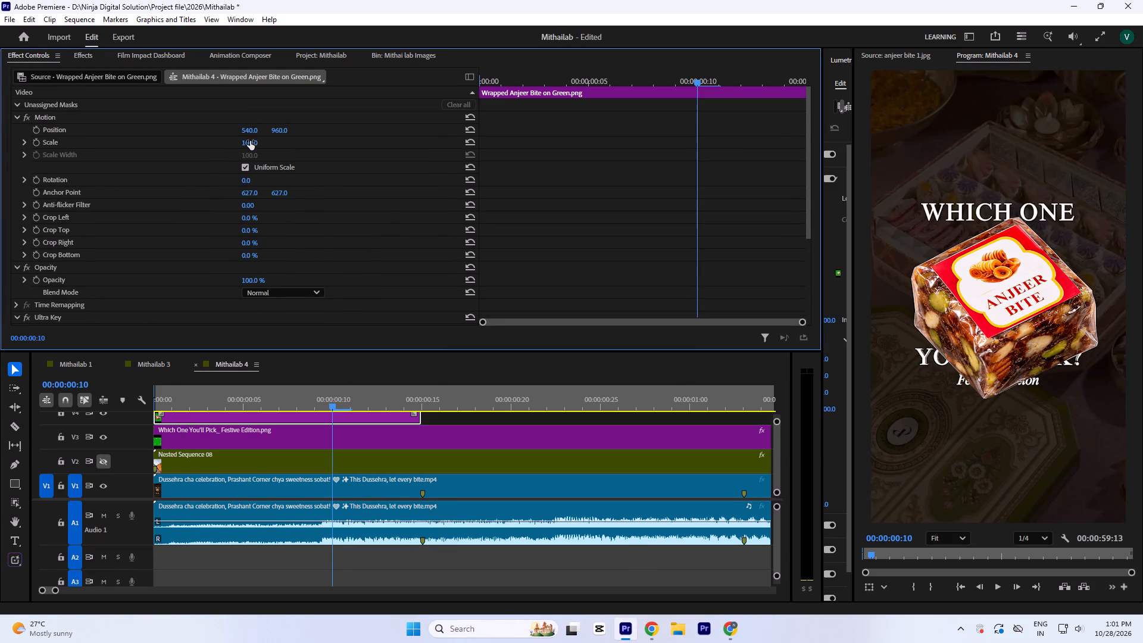
pyautogui.moveTo(250, 141); pyautogui.dragTo(249, 164)
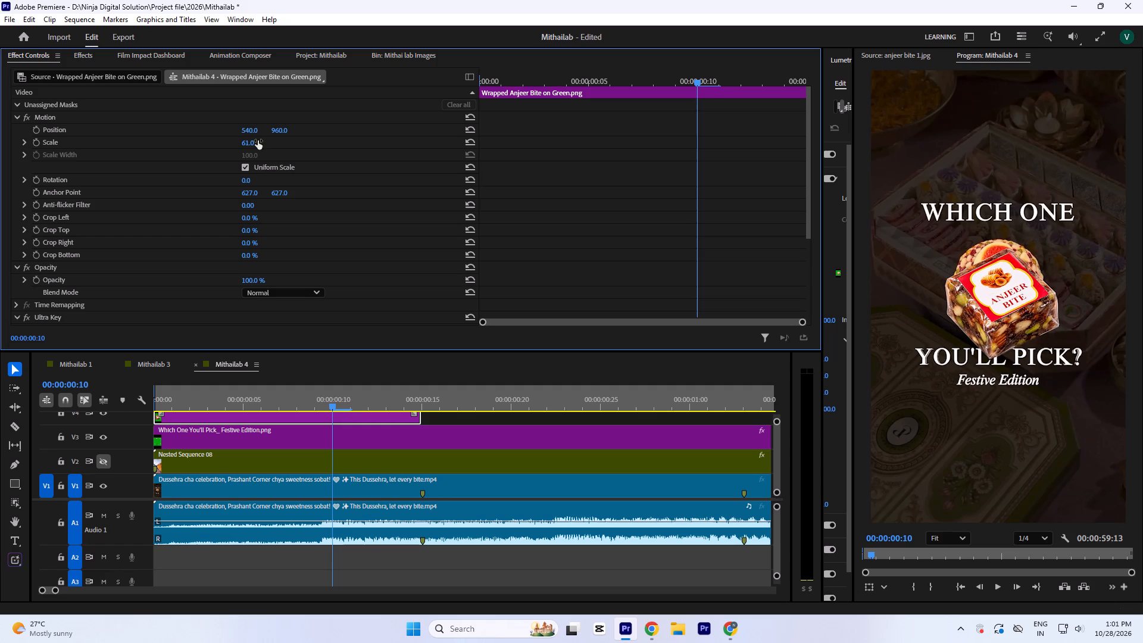
pyautogui.moveTo(277, 130); pyautogui.dragTo(274, 176)
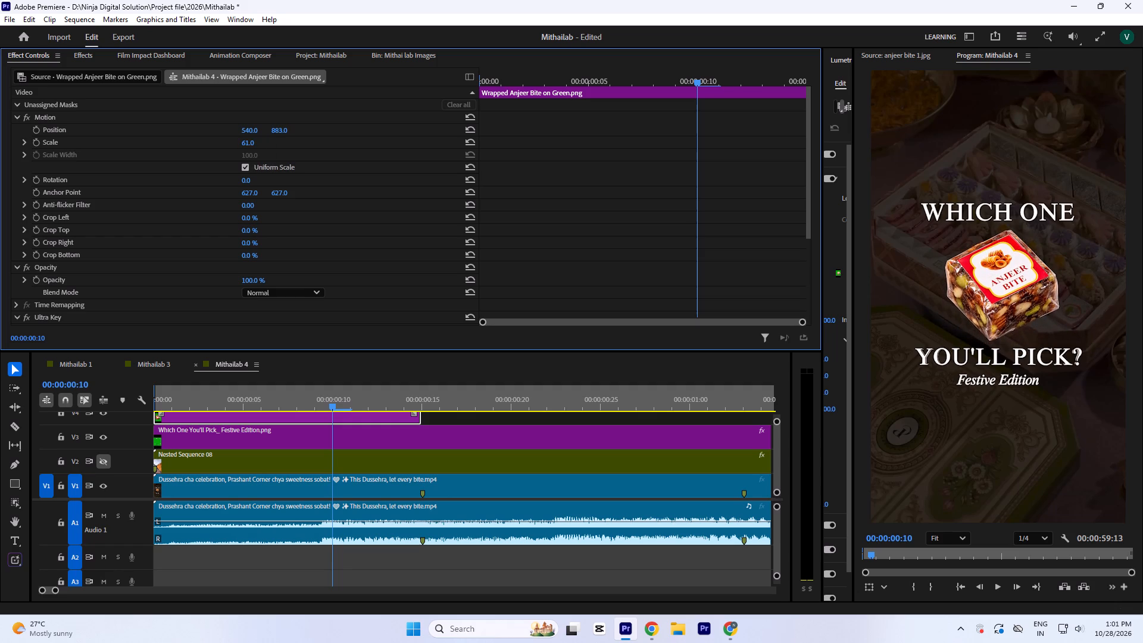
pyautogui.moveTo(274, 176); pyautogui.dragTo(274, 177)
pyautogui.moveTo(246, 142); pyautogui.dragTo(246, 148)
pyautogui.moveTo(279, 130); pyautogui.dragTo(279, 138)
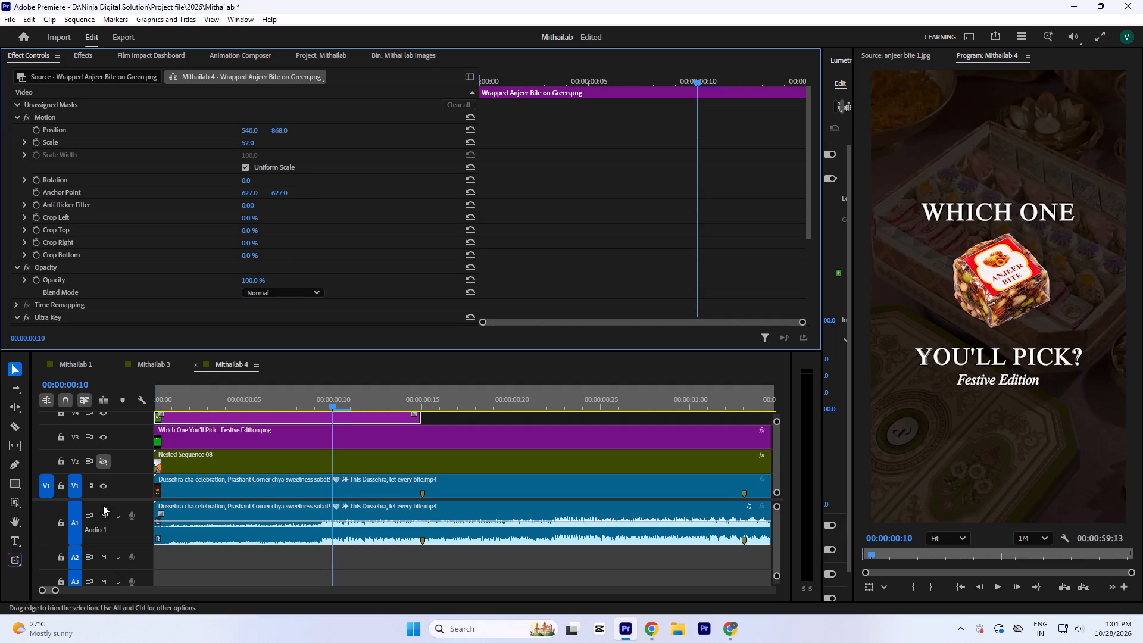
# Hide the reference video on V1 and show the nested sequences on V2.
pyautogui.click(99, 488)
pyautogui.click(99, 460)
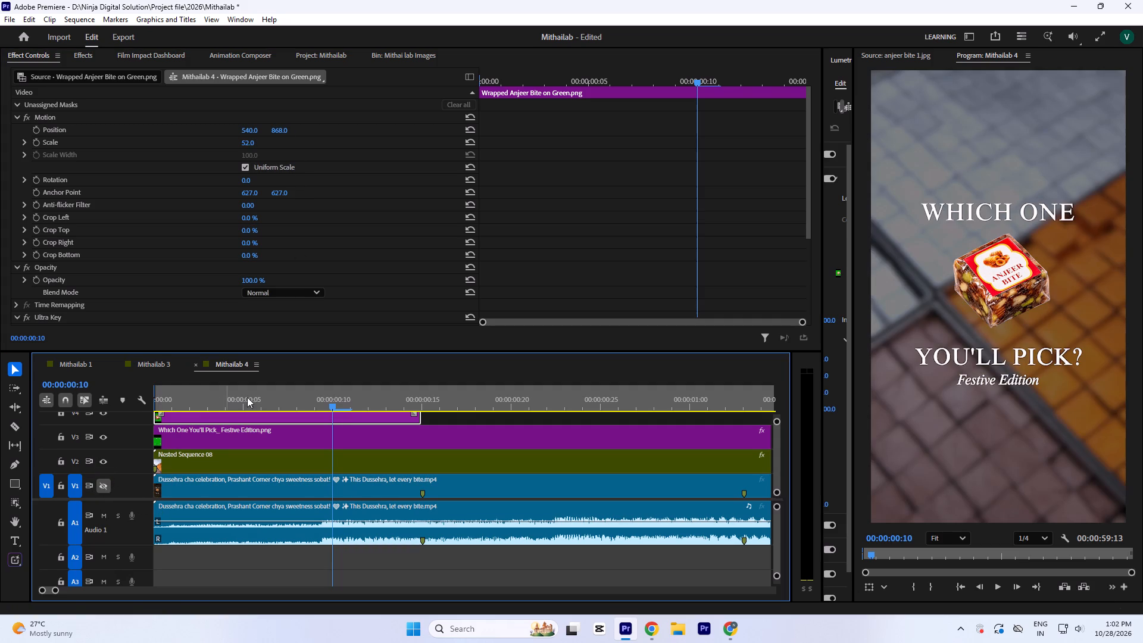
# Play the opening of Mithailab 4 repeatedly from the start to check the anjeer bite's timing, saving the project in between.
pyautogui.moveTo(213, 399); pyautogui.dragTo(21, 408)
pyautogui.press('-')
pyautogui.press('-')
pyautogui.press('space')
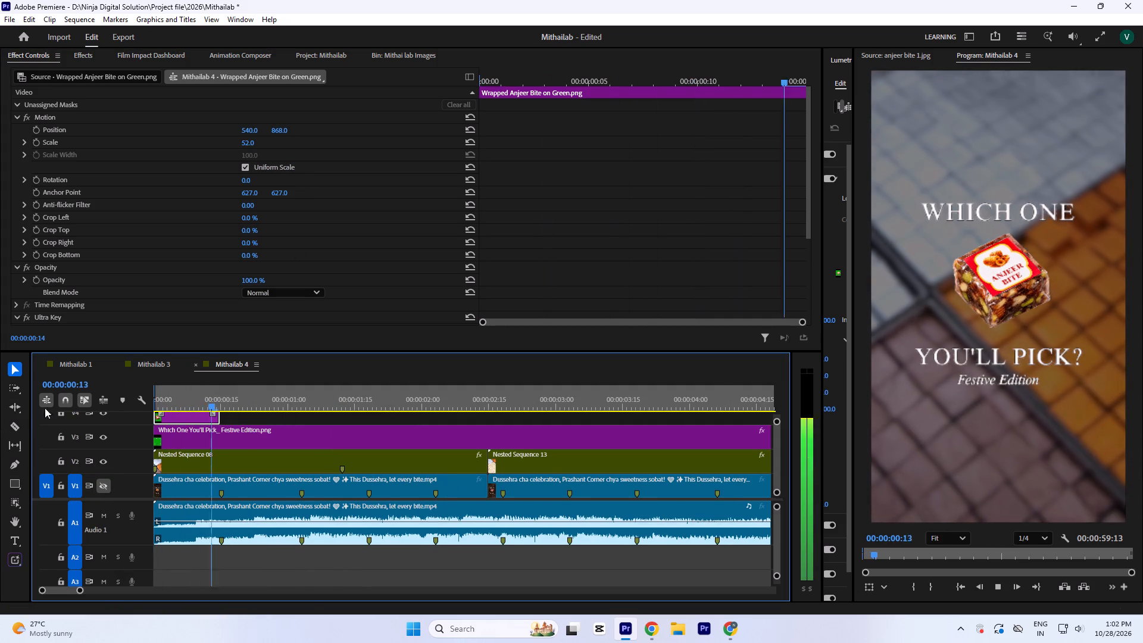
pyautogui.press('space')
pyautogui.moveTo(202, 399); pyautogui.dragTo(68, 408)
pyautogui.press('space')
pyautogui.hotkey('ctrl', 's')
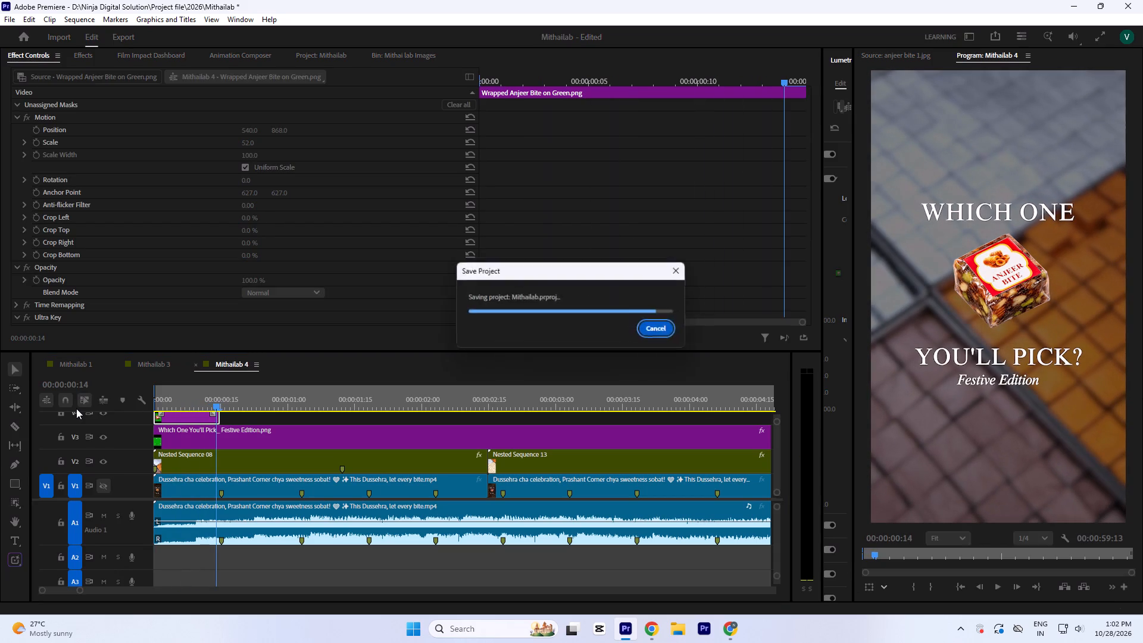
pyautogui.press('space')
pyautogui.press('space')
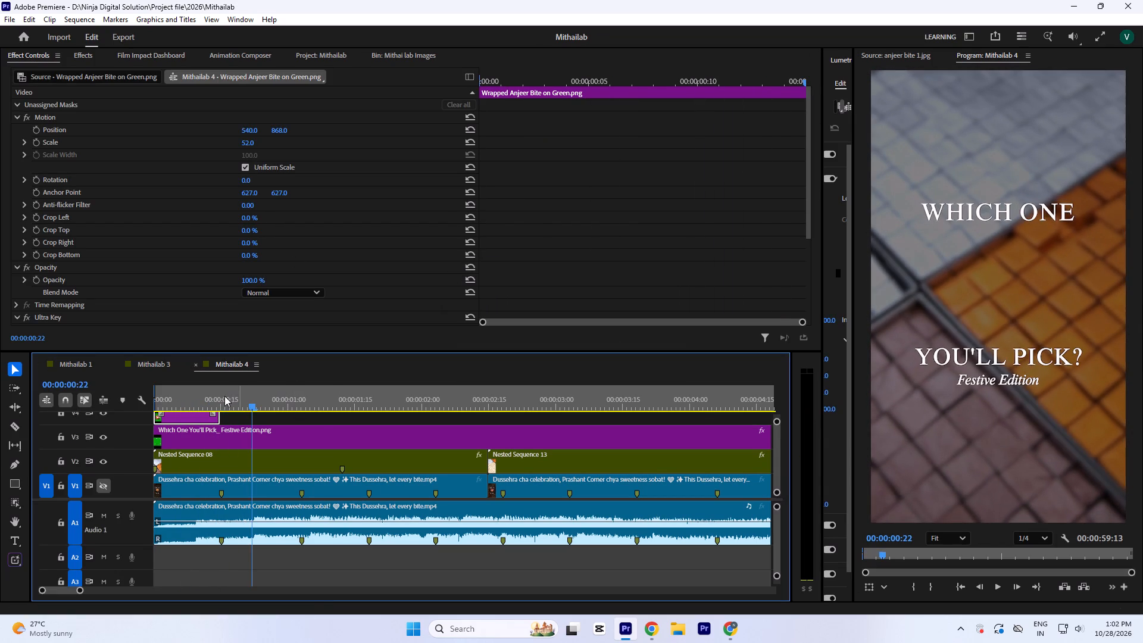
pyautogui.moveTo(224, 391); pyautogui.dragTo(105, 411)
pyautogui.press('space')
pyautogui.press('space')
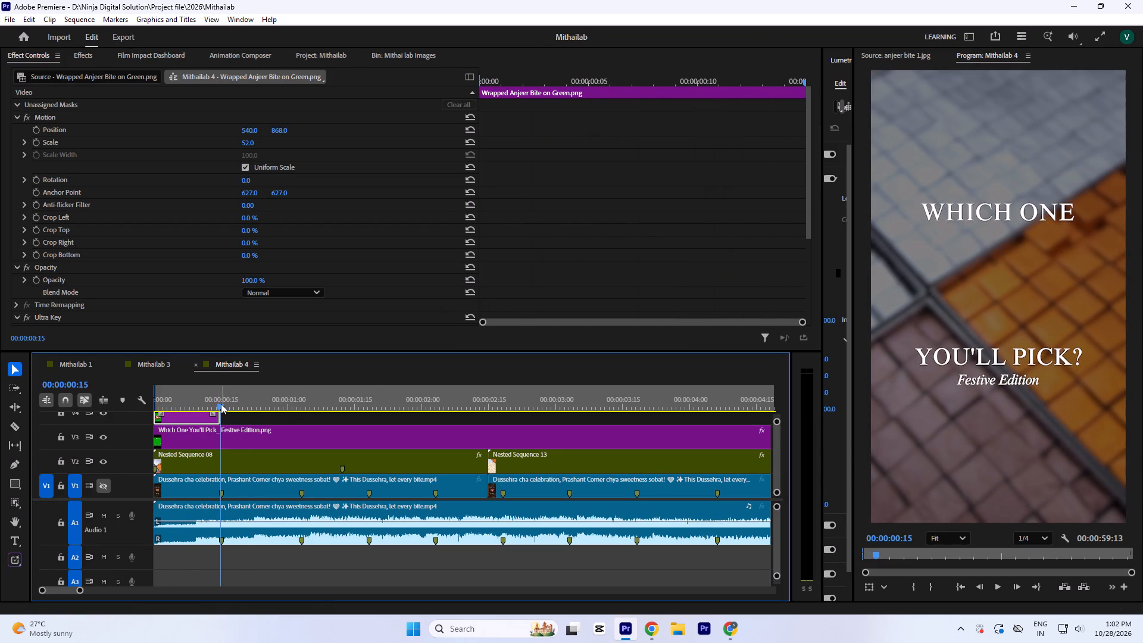
pyautogui.press('space')
pyautogui.press('space')
pyautogui.press('space')
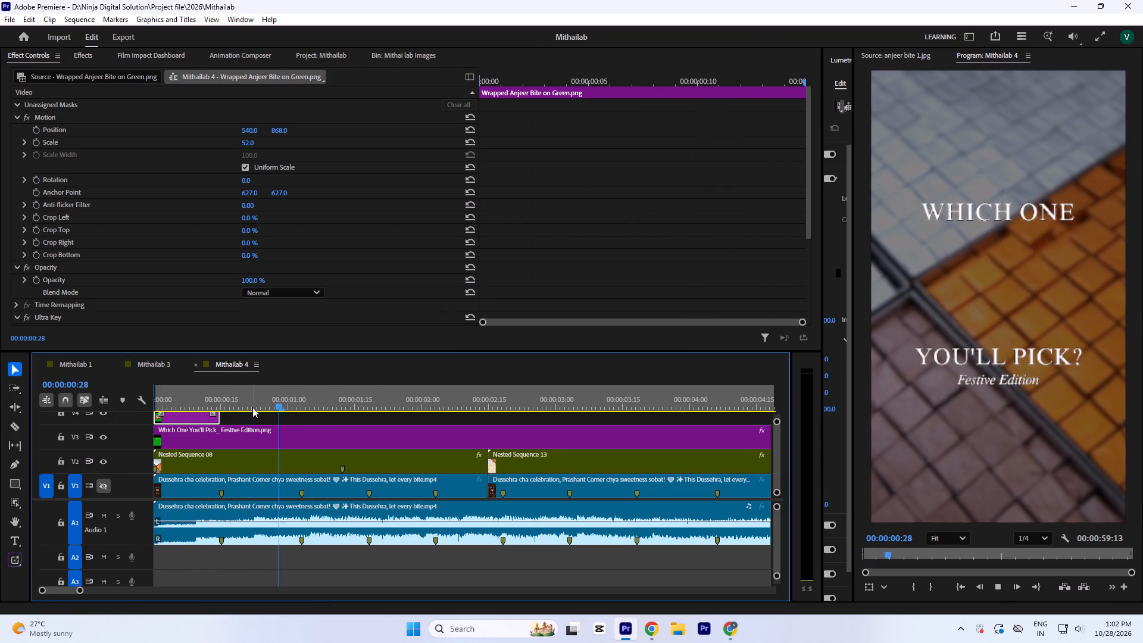
pyautogui.press('space')
# Bring another Wrapped Anjeer Bite on Green.png from the browser downloads onto V4, directly after the first clip at 00:00:00:15.
pyautogui.click(738, 626)
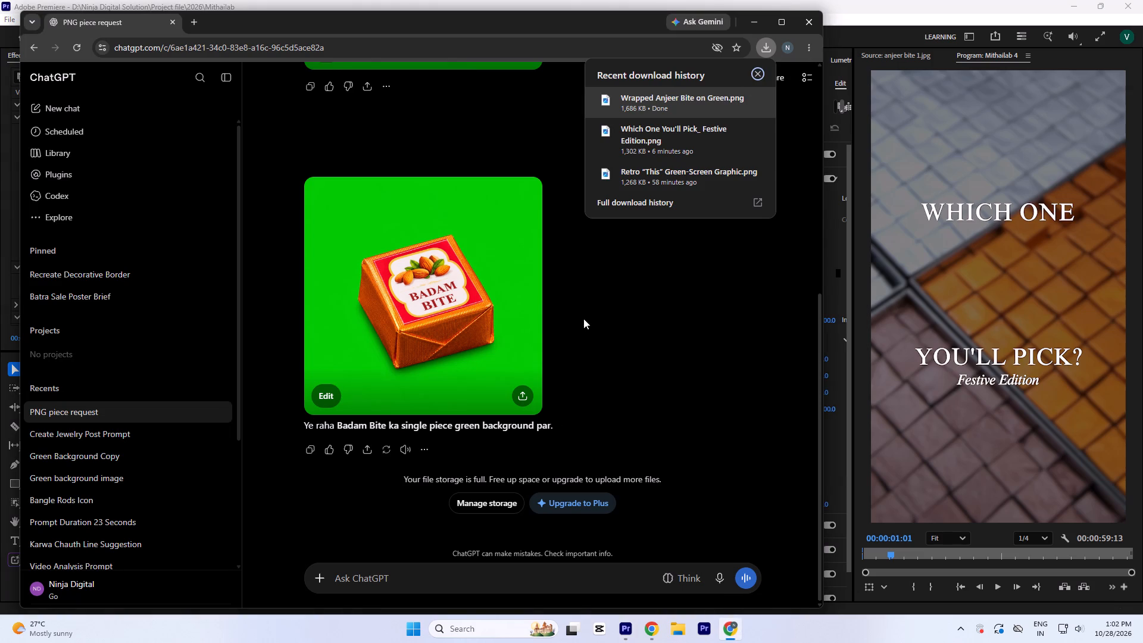
pyautogui.click(599, 332)
pyautogui.click(764, 38)
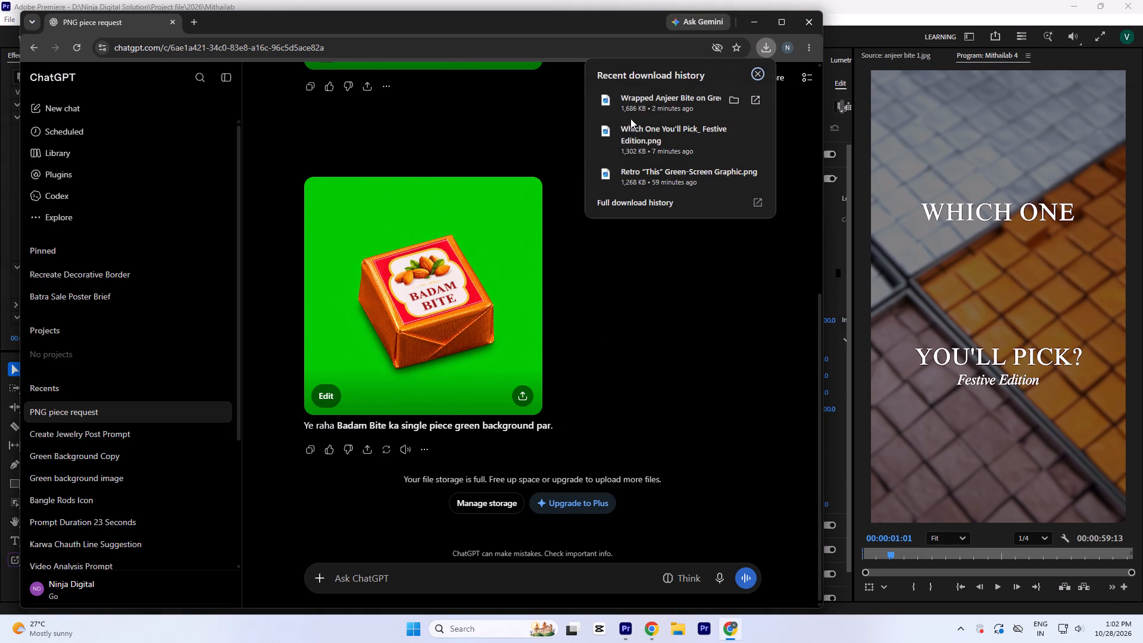
pyautogui.moveTo(639, 101); pyautogui.dragTo(298, 438)
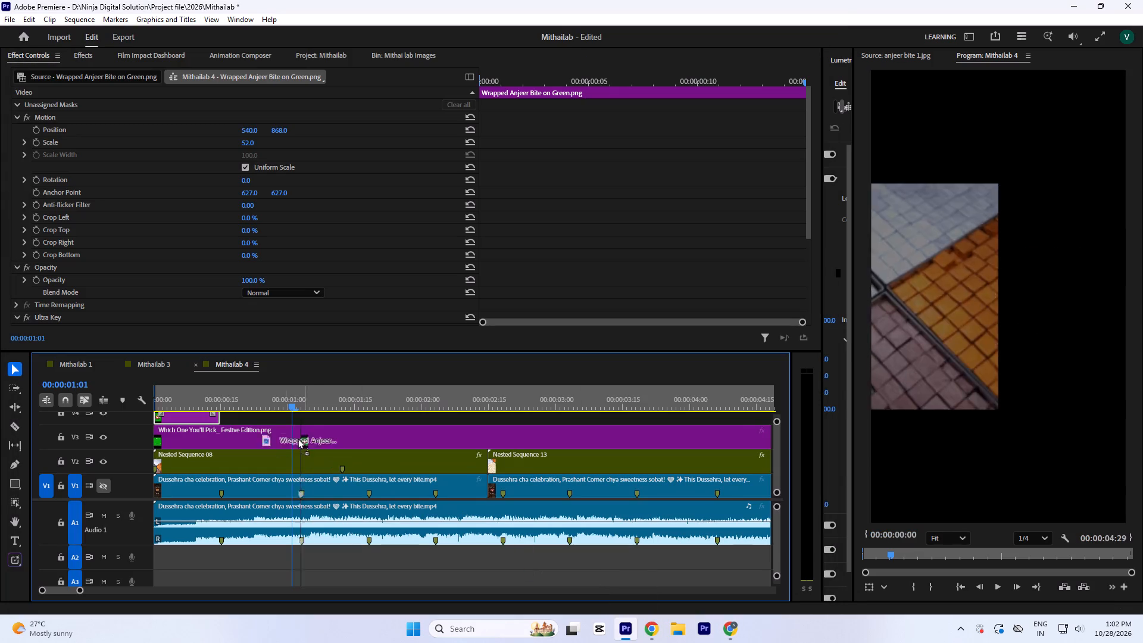
pyautogui.moveTo(298, 438); pyautogui.dragTo(231, 413)
pyautogui.click(267, 420)
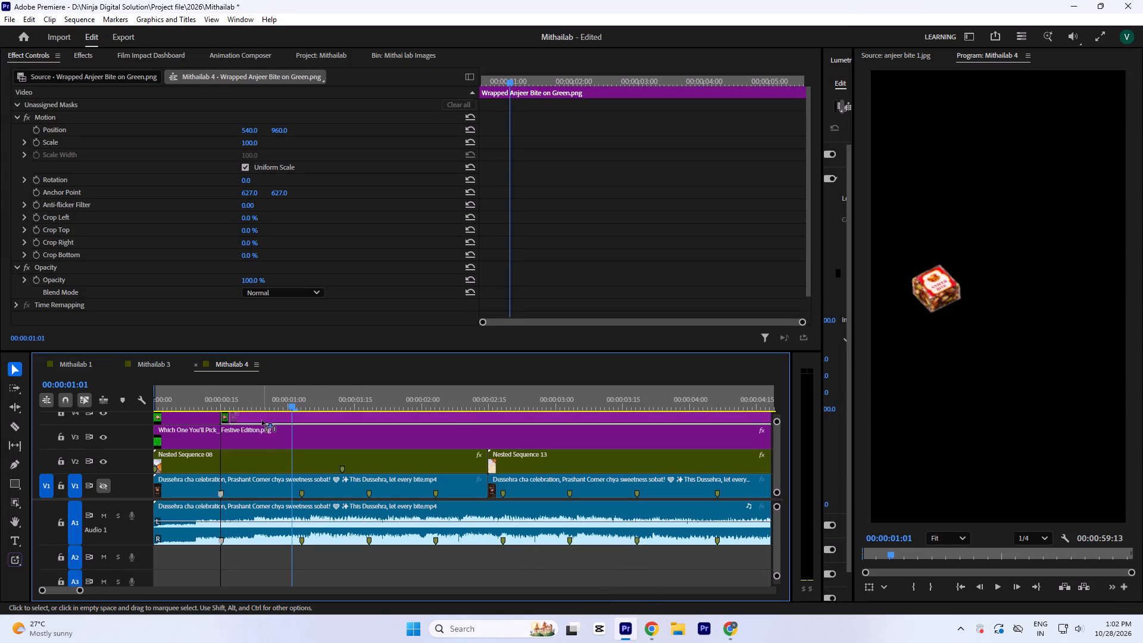
pyautogui.click(263, 399)
# Trim the end of the second Wrapped Anjeer Bite clip to the second beat marker, about 00:00:01:03.
pyautogui.press('-')
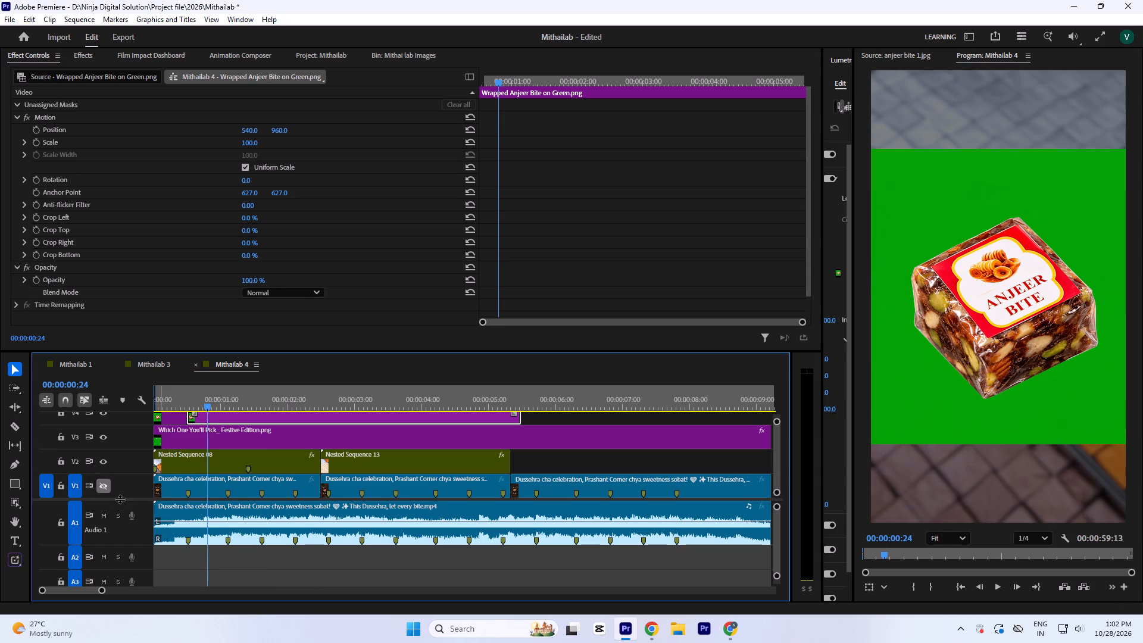
pyautogui.moveTo(249, 351); pyautogui.dragTo(252, 321)
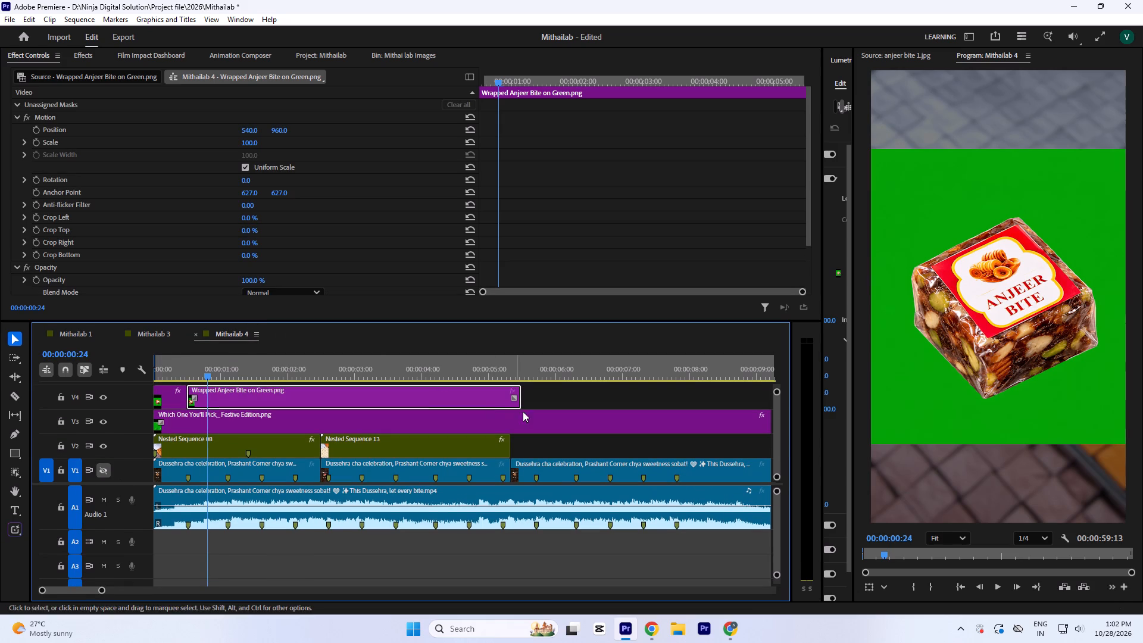
pyautogui.moveTo(529, 399); pyautogui.dragTo(236, 399)
pyautogui.press('=')
pyautogui.press('=')
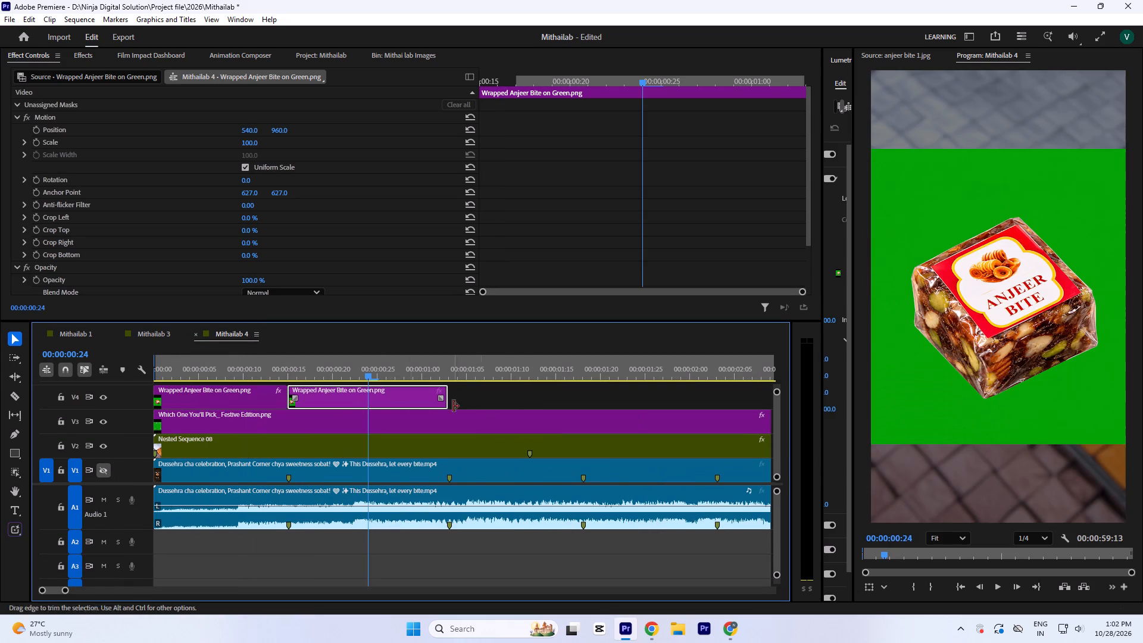
pyautogui.click(452, 396)
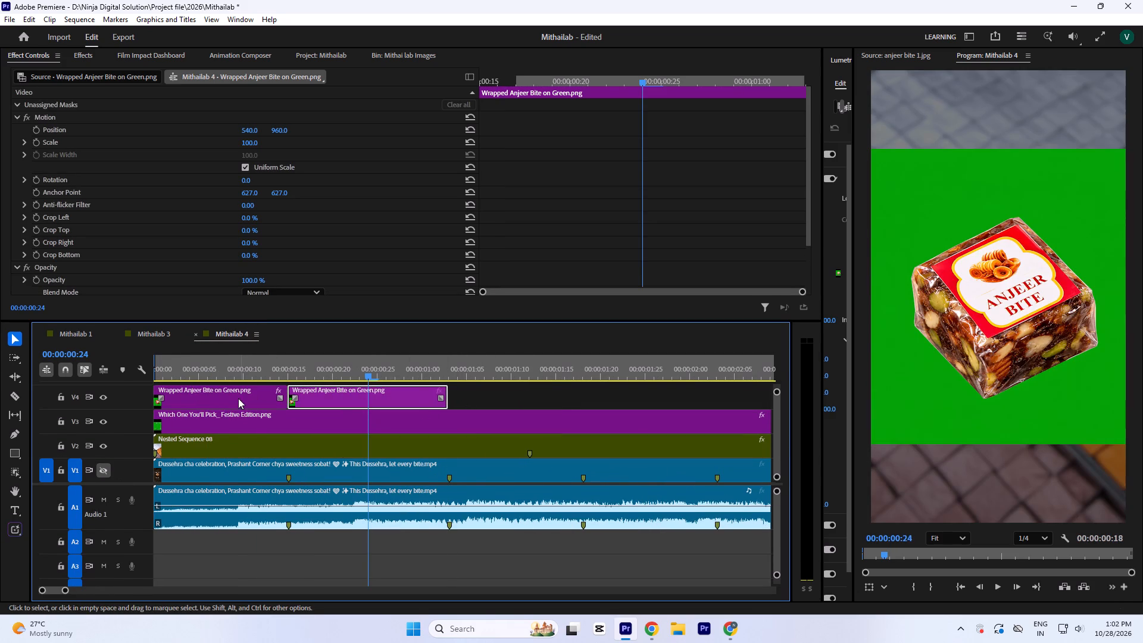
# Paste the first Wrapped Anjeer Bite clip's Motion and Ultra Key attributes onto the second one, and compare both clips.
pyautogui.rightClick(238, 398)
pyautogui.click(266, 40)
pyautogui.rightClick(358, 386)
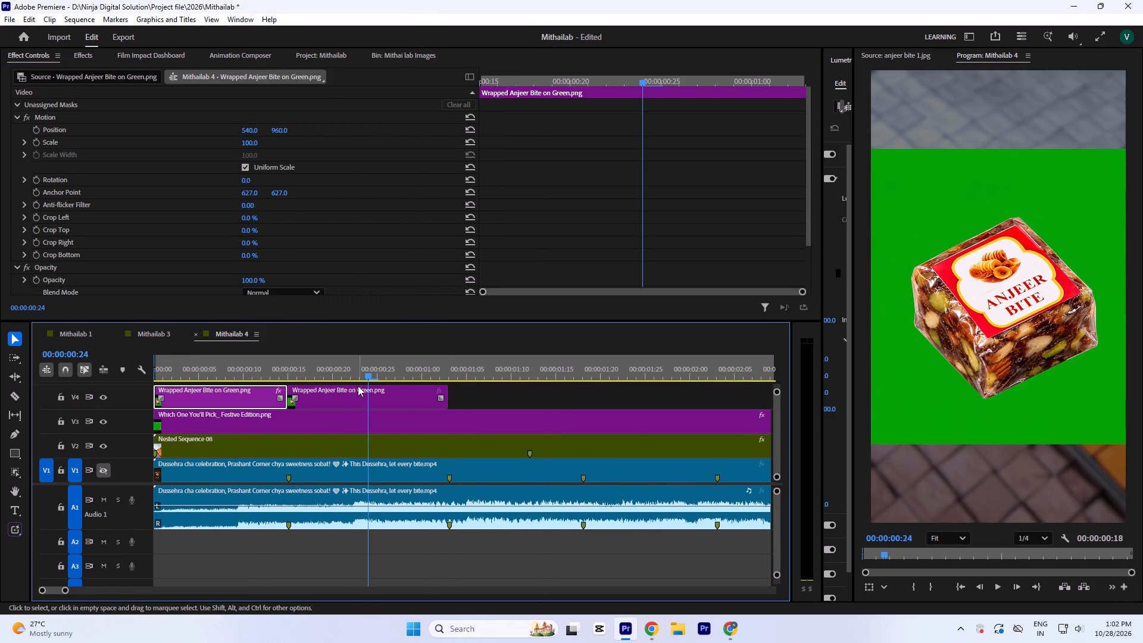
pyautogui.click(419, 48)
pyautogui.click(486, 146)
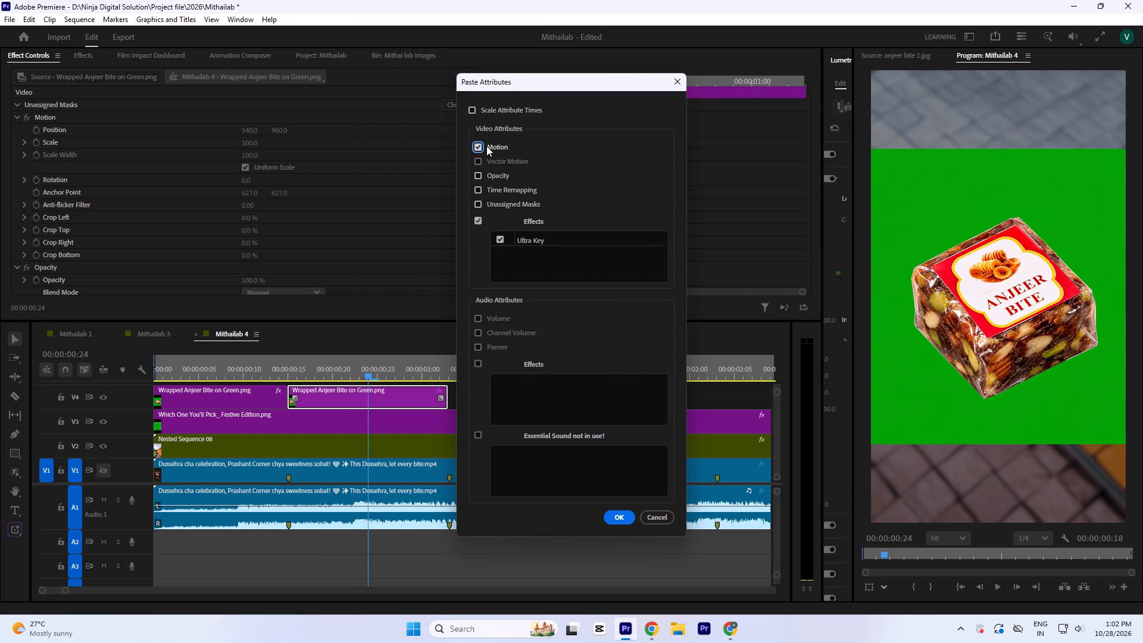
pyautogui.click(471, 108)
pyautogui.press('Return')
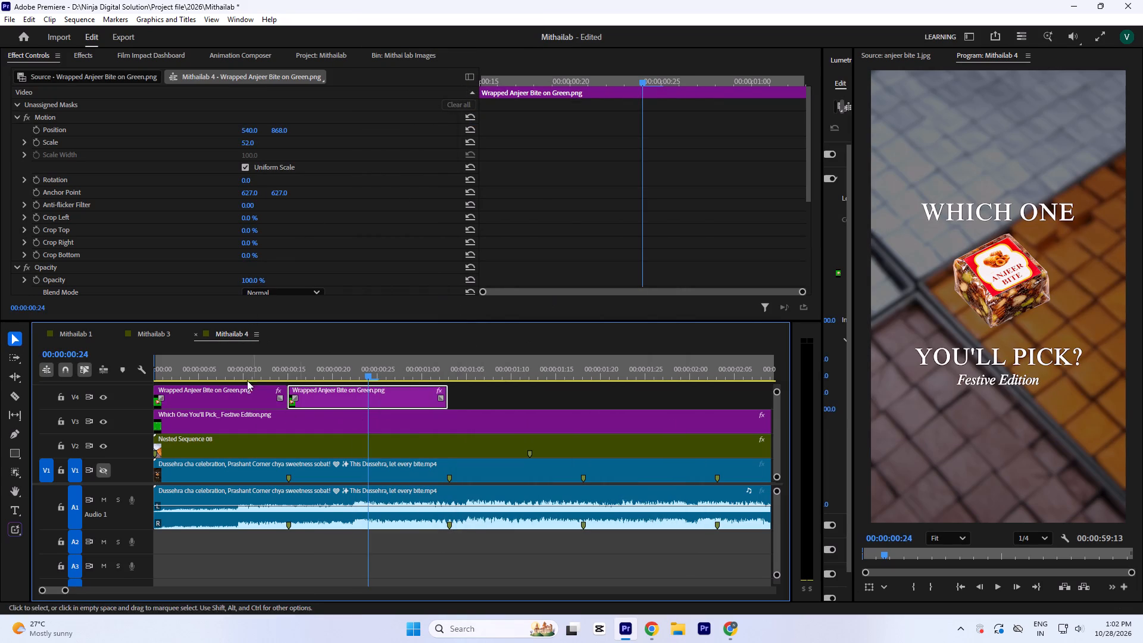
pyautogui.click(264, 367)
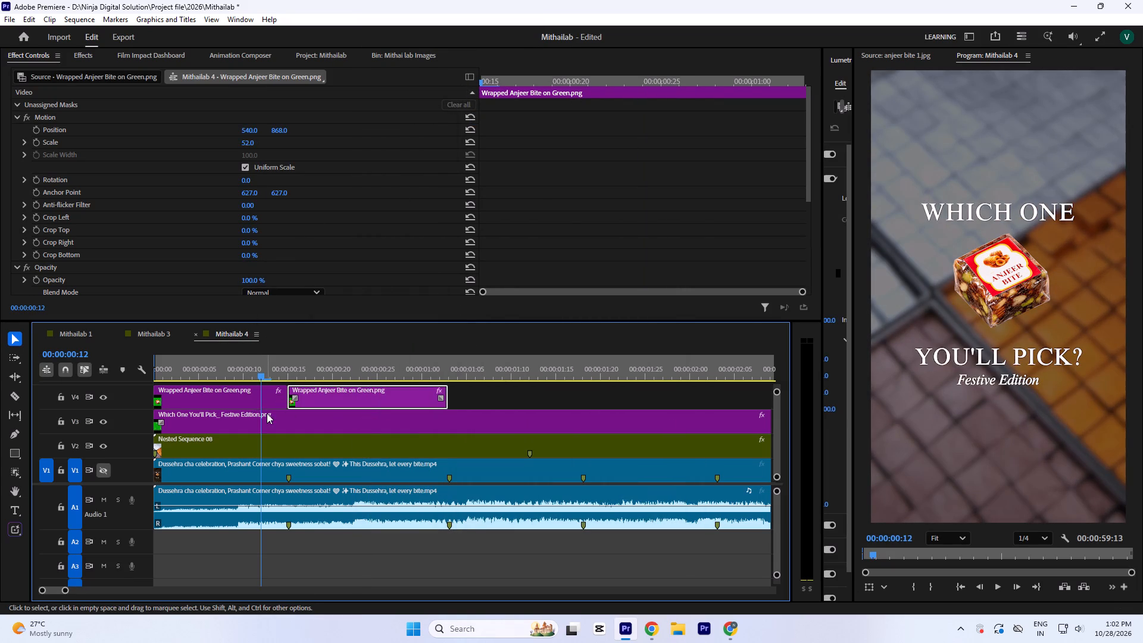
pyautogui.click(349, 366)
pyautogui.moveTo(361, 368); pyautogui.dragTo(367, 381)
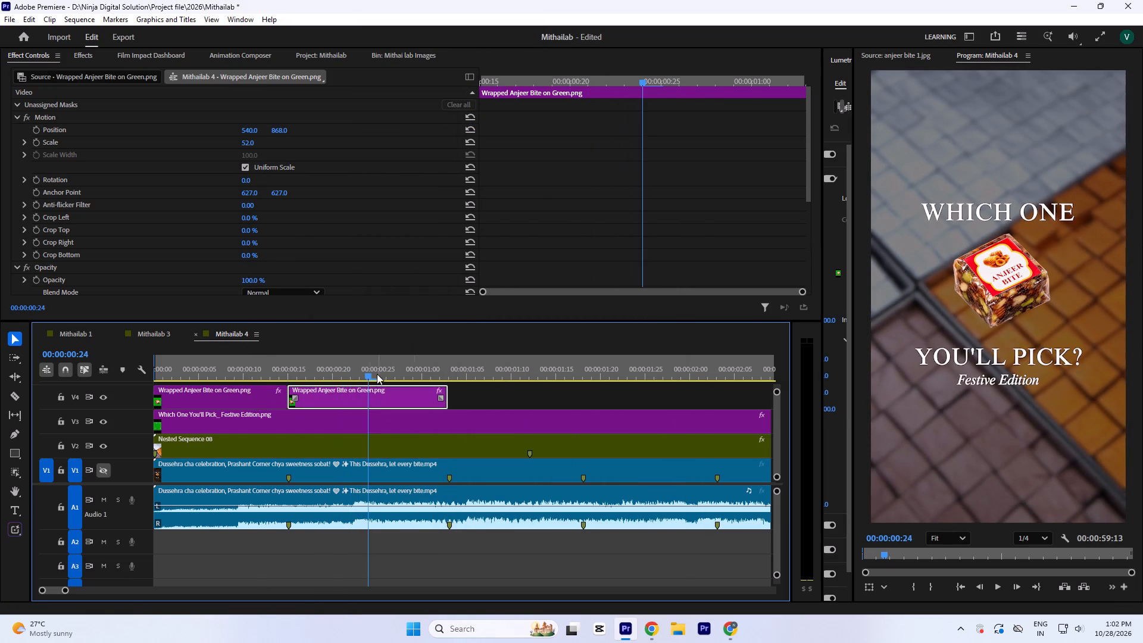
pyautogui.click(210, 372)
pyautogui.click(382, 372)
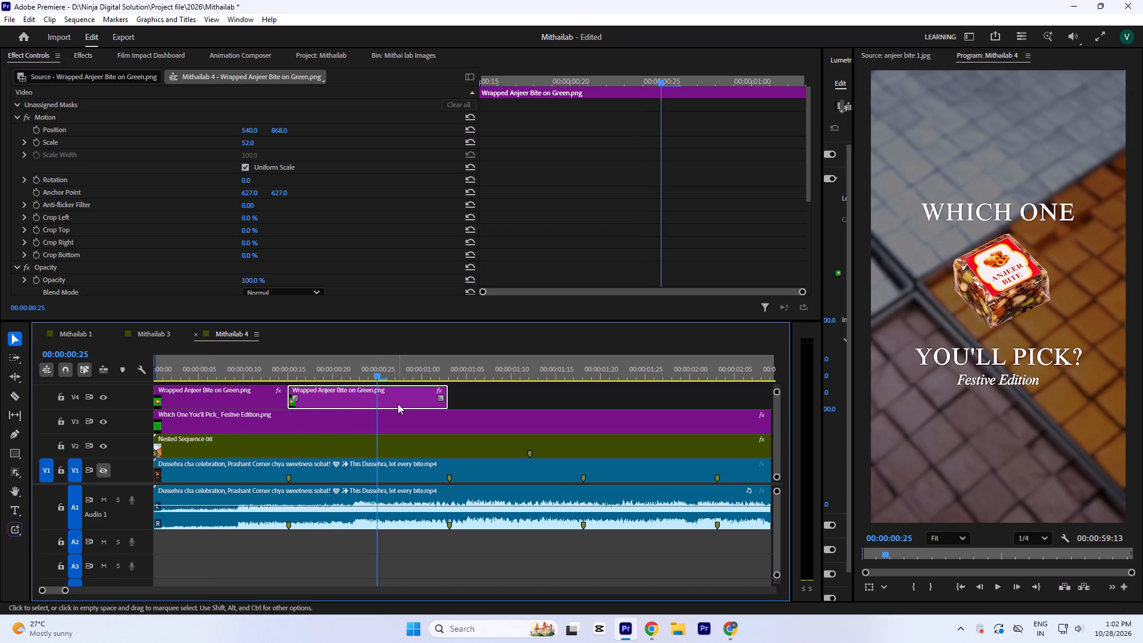
# Delete the second Wrapped Anjeer Bite clip from V4.
pyautogui.click(398, 404)
pyautogui.press('Delete')
# Switch to ChatGPT in the browser and download the green-background Badam Bite image as a PNG to Downloads.
pyautogui.click(724, 626)
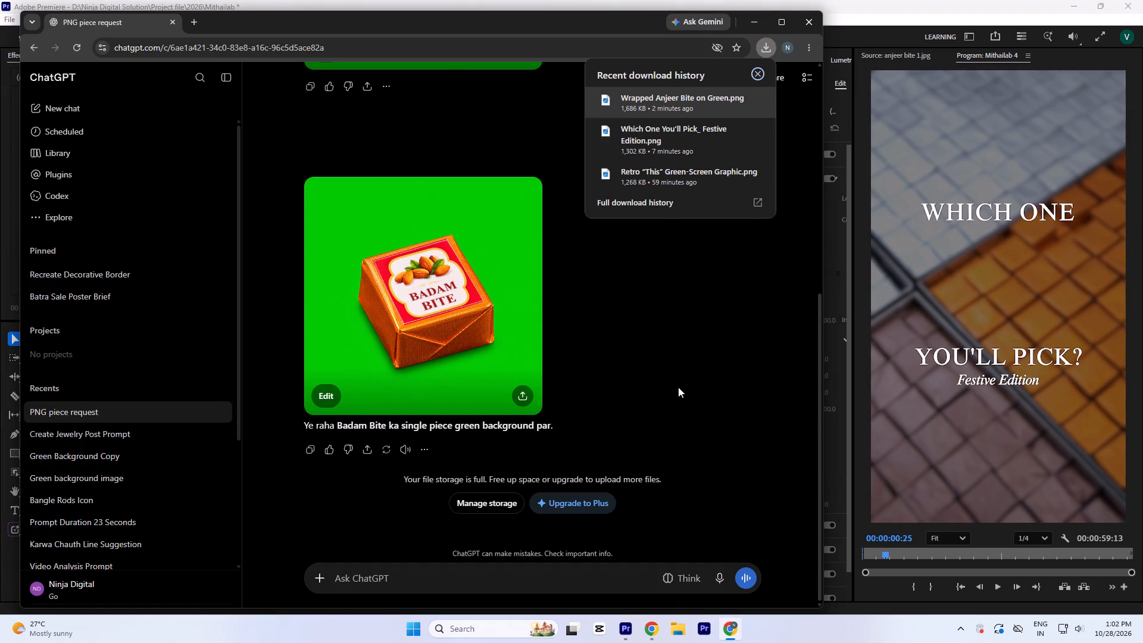
pyautogui.scroll(-2, 678, 387)
pyautogui.click(680, 387)
pyautogui.scroll(4, 680, 387)
pyautogui.scroll(-6, 680, 387)
pyautogui.click(406, 324)
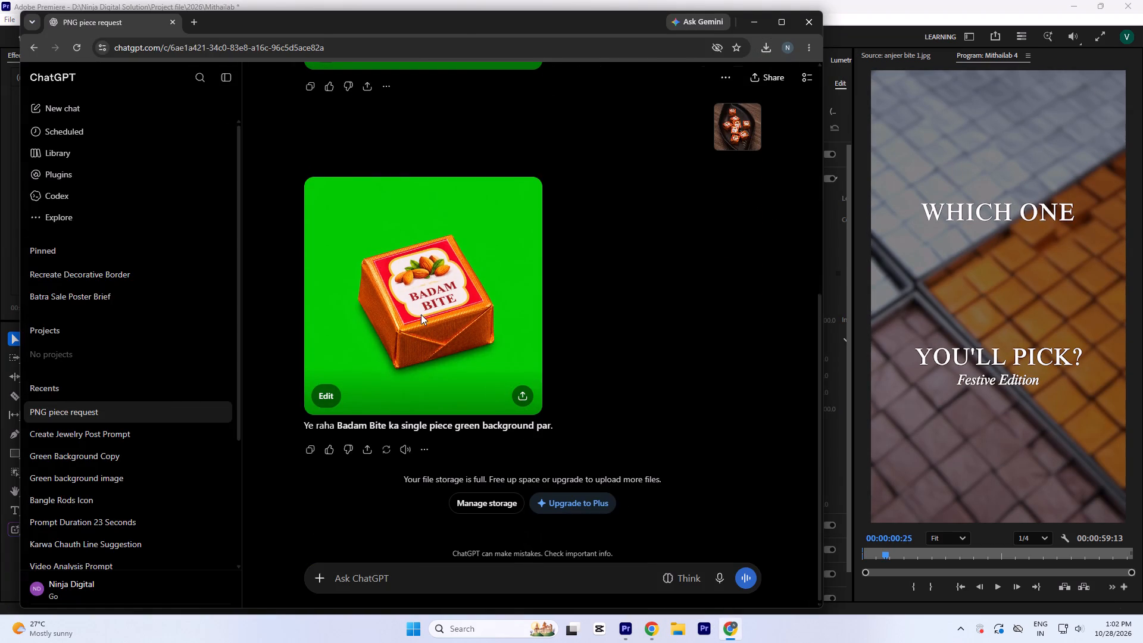
pyautogui.click(623, 74)
pyautogui.press('Return')
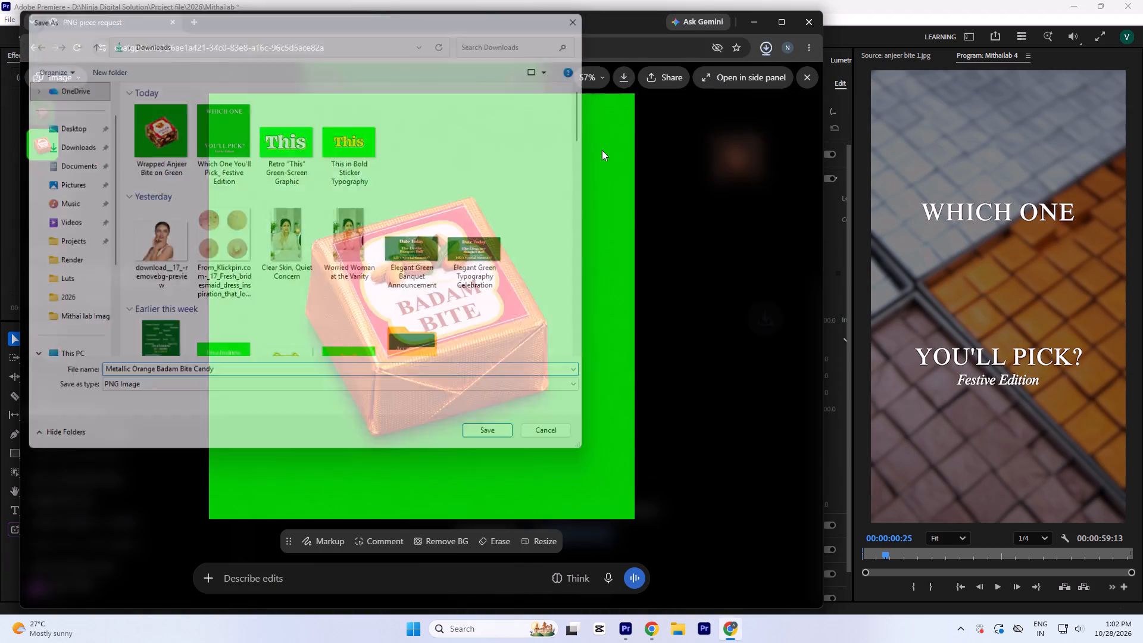
# Bring the downloaded Metallic Orange Badam Bite Candy image into Premiere on V4, directly after the anjeer clip at 00:00:00:15.
pyautogui.moveTo(652, 76); pyautogui.dragTo(617, 626)
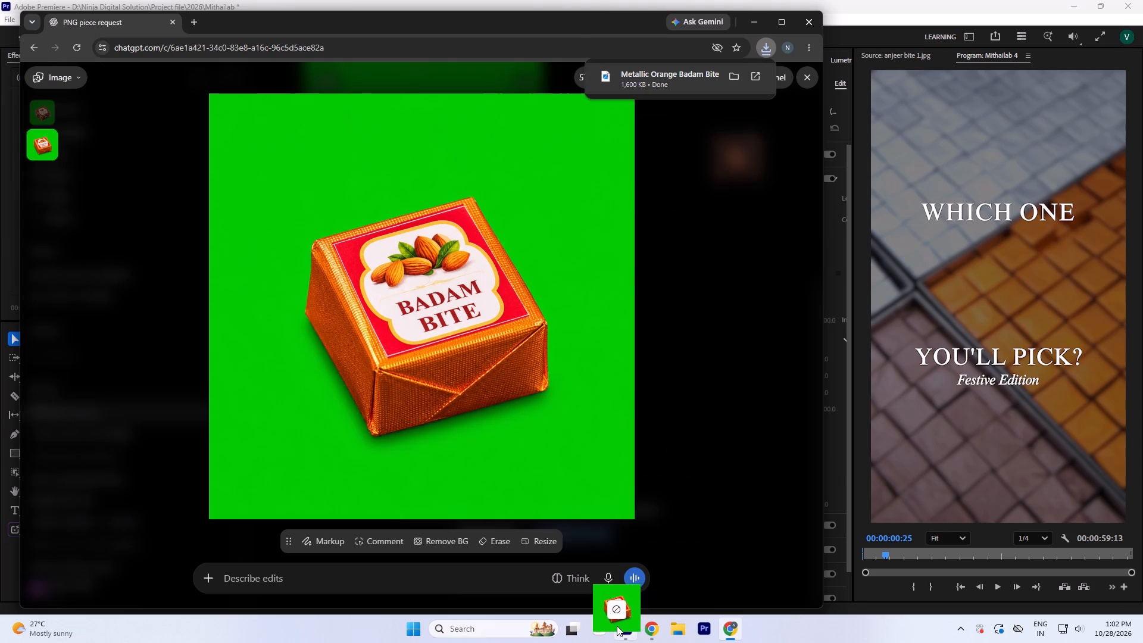
pyautogui.moveTo(617, 626); pyautogui.dragTo(288, 397)
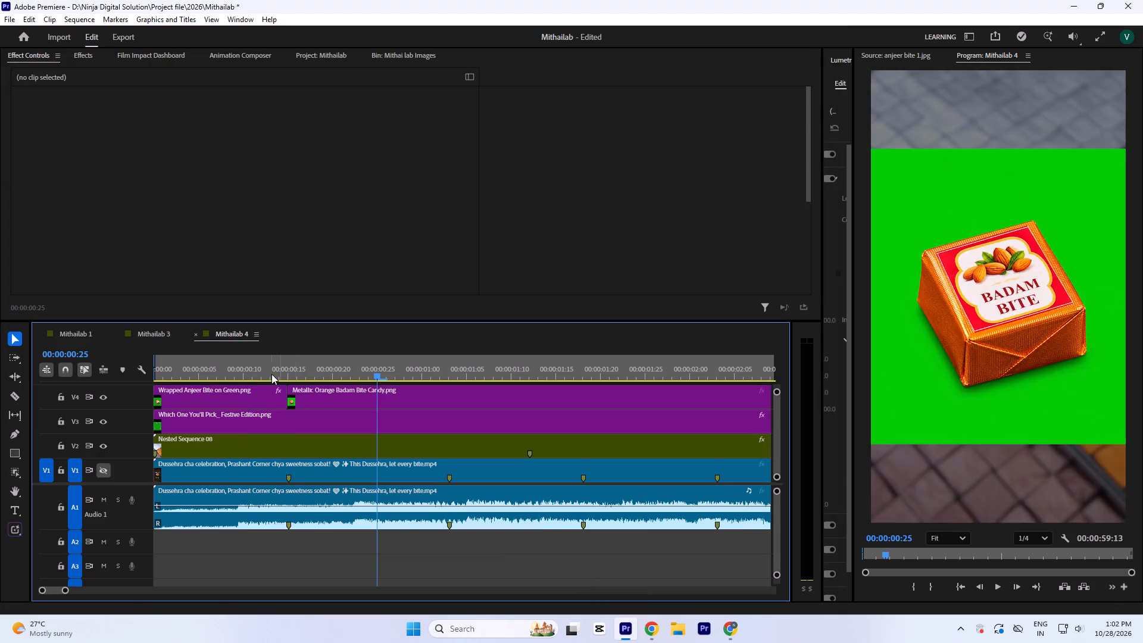
# Set the Wrapped Anjeer Bite clip's vertical position to 879 and copy the clip.
pyautogui.click(266, 370)
pyautogui.click(254, 405)
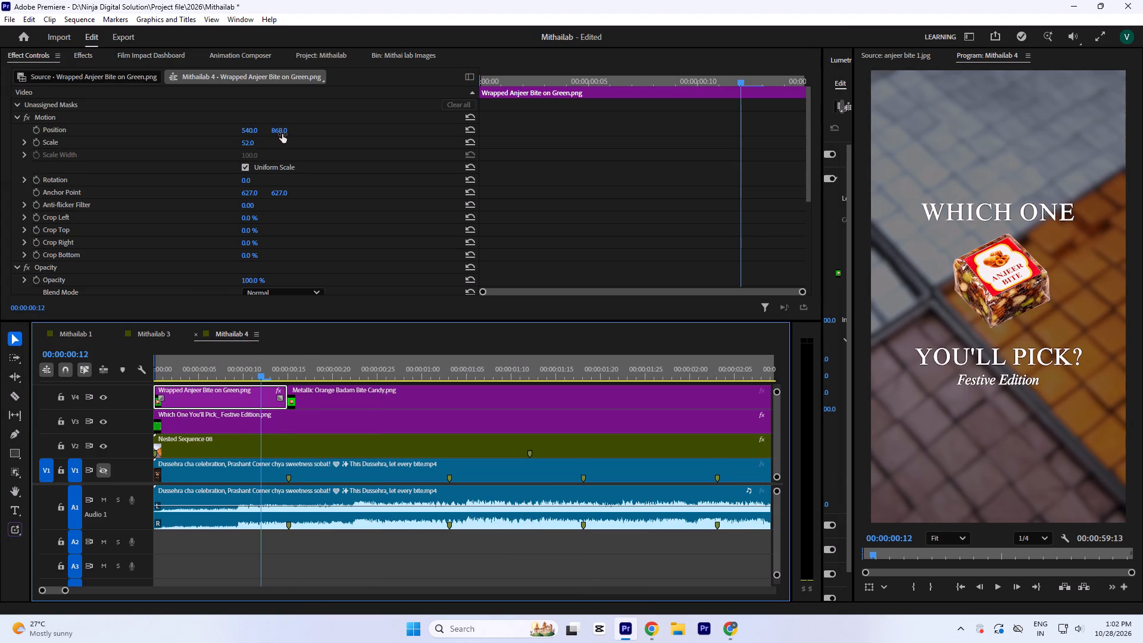
pyautogui.moveTo(282, 133); pyautogui.dragTo(282, 127)
pyautogui.rightClick(248, 398)
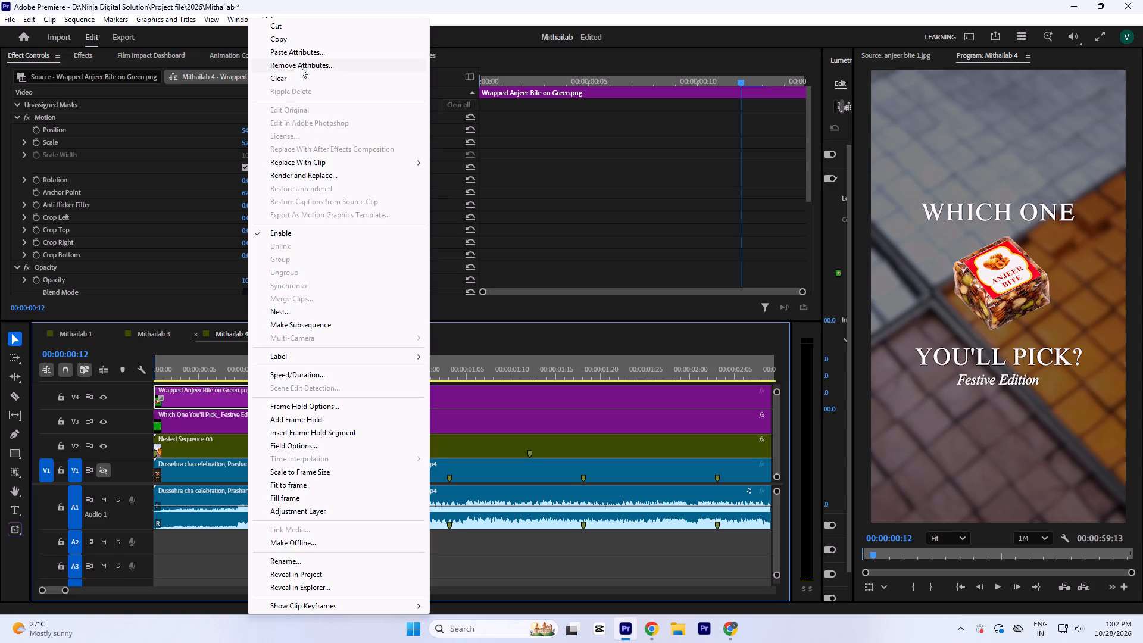
pyautogui.click(289, 40)
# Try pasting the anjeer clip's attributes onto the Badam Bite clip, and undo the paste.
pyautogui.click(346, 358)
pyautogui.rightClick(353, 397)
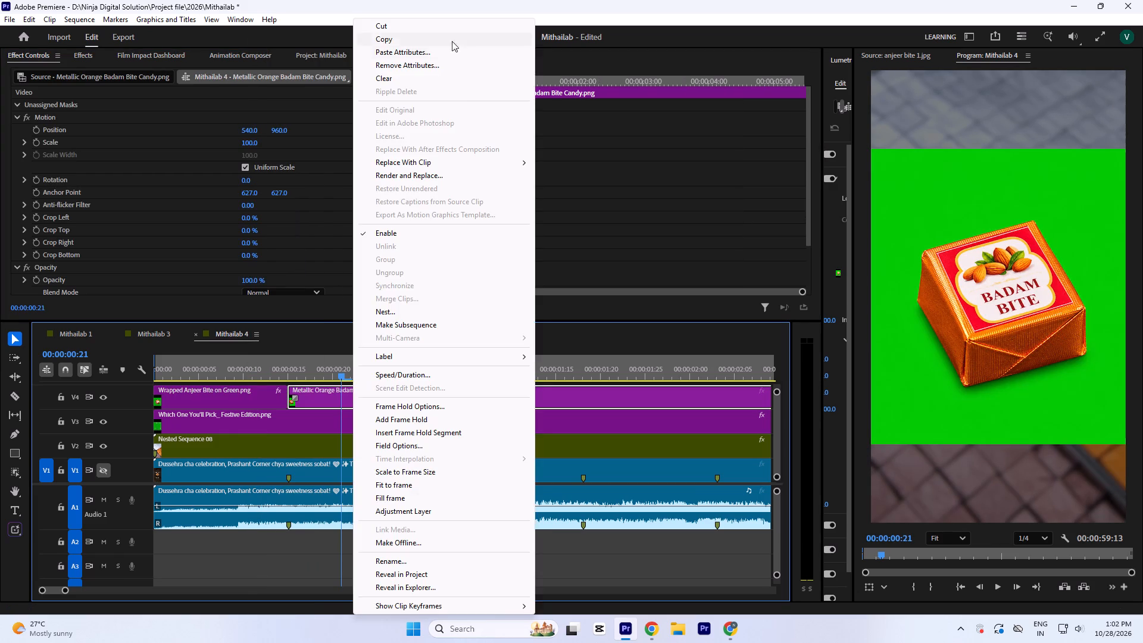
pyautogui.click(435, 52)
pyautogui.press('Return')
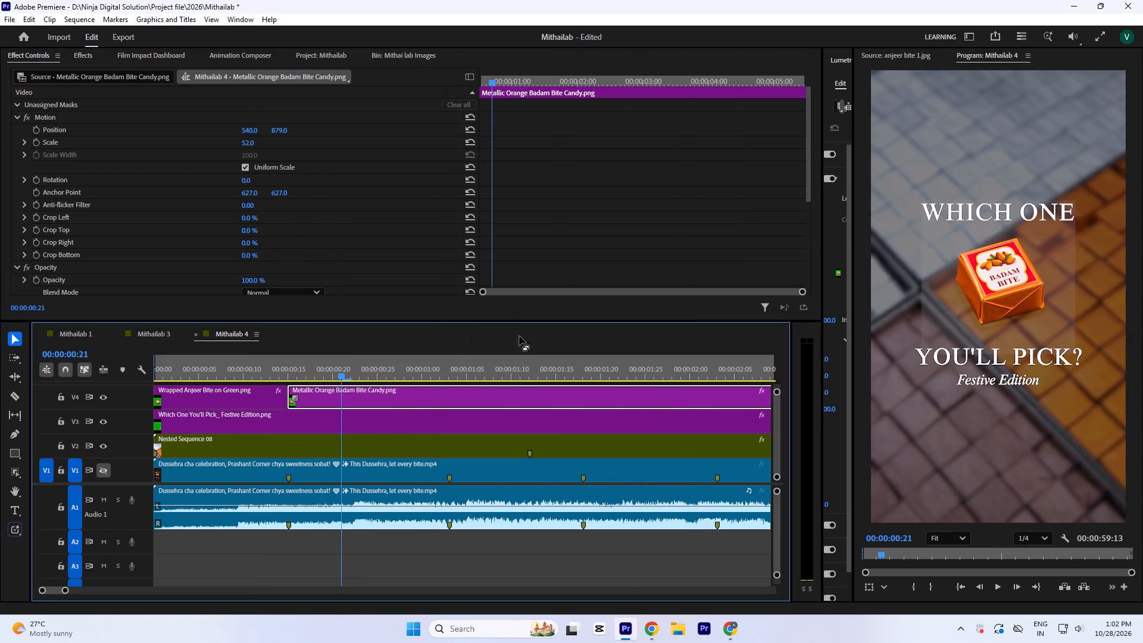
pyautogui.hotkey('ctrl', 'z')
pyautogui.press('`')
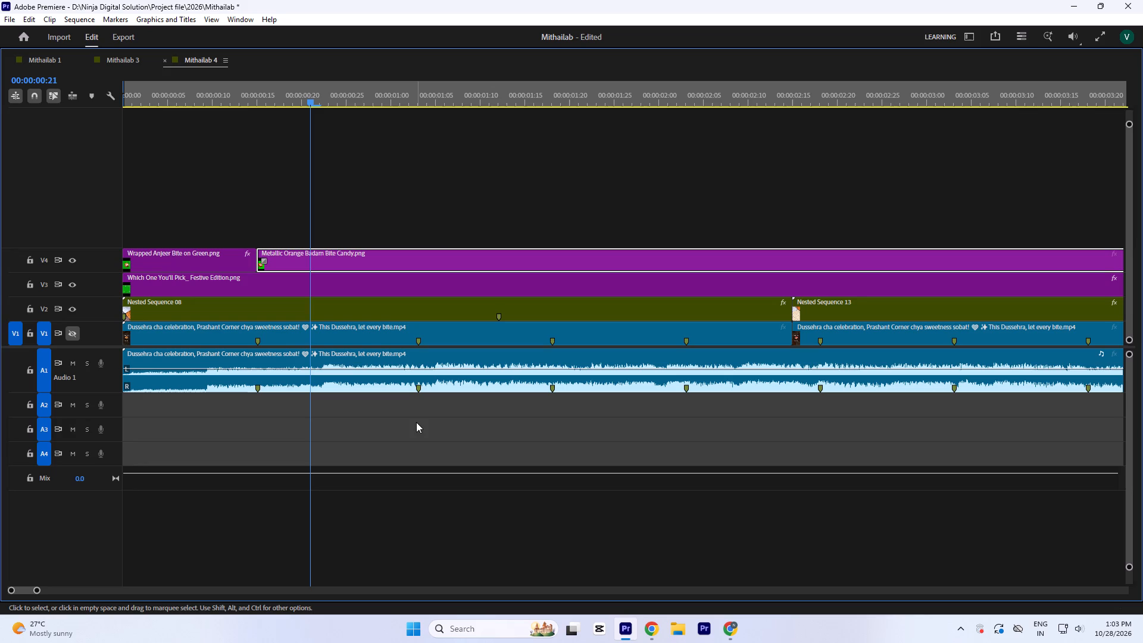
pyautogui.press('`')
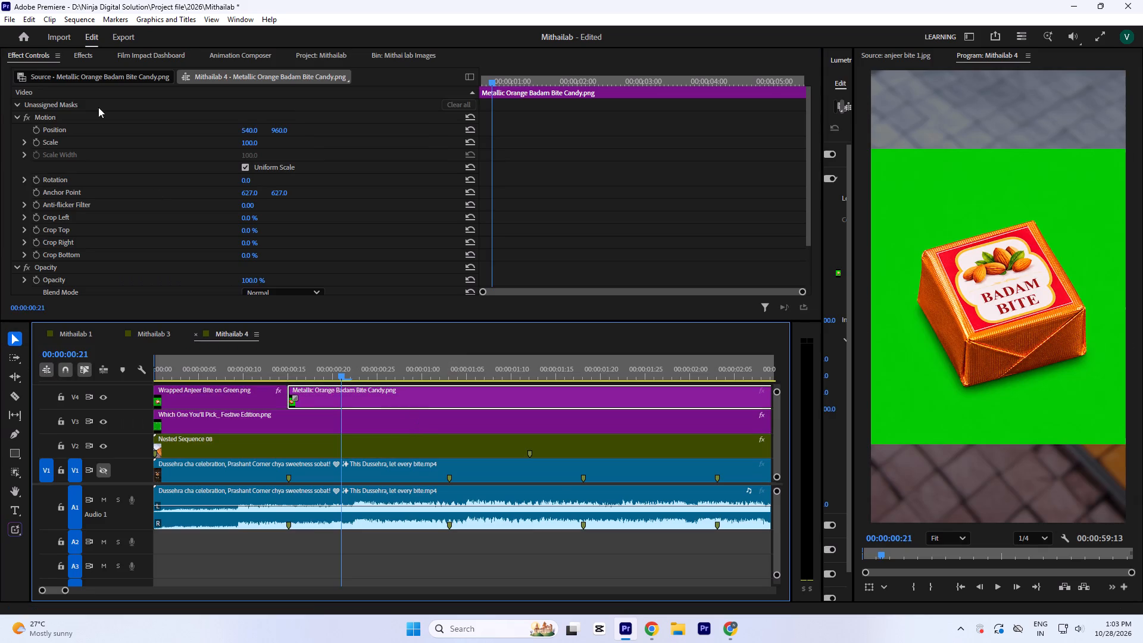
# Apply Ultra Key to the Badam Bite clip and sample its green background as the key colour.
pyautogui.scroll(-7, 148, 211)
pyautogui.click(82, 58)
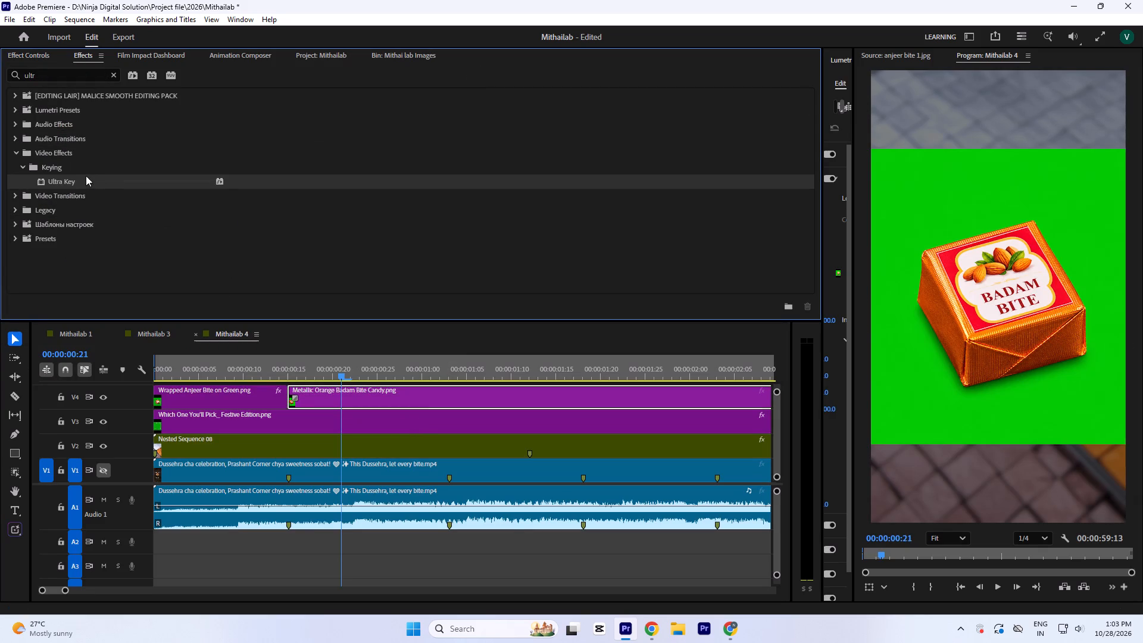
pyautogui.doubleClick(82, 183)
pyautogui.click(40, 53)
pyautogui.scroll(-6, 158, 205)
pyautogui.middleClick(158, 207)
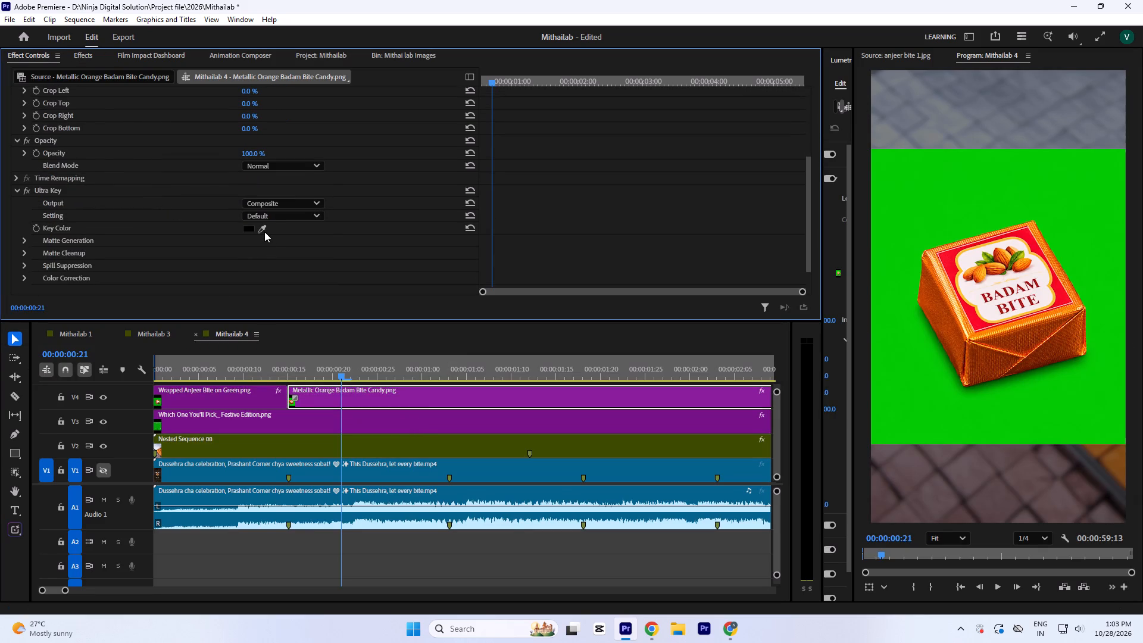
pyautogui.click(261, 229)
pyautogui.click(933, 184)
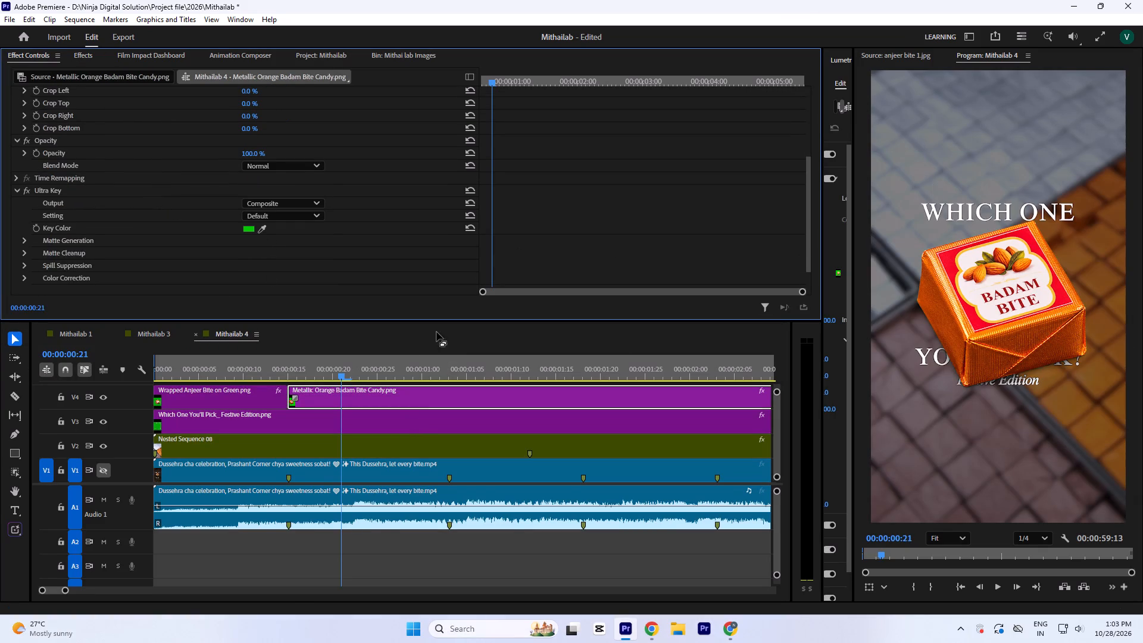
# Paste only the anjeer clip's Motion attributes onto the Badam Bite clip, leaving out Ultra Key.
pyautogui.rightClick(342, 395)
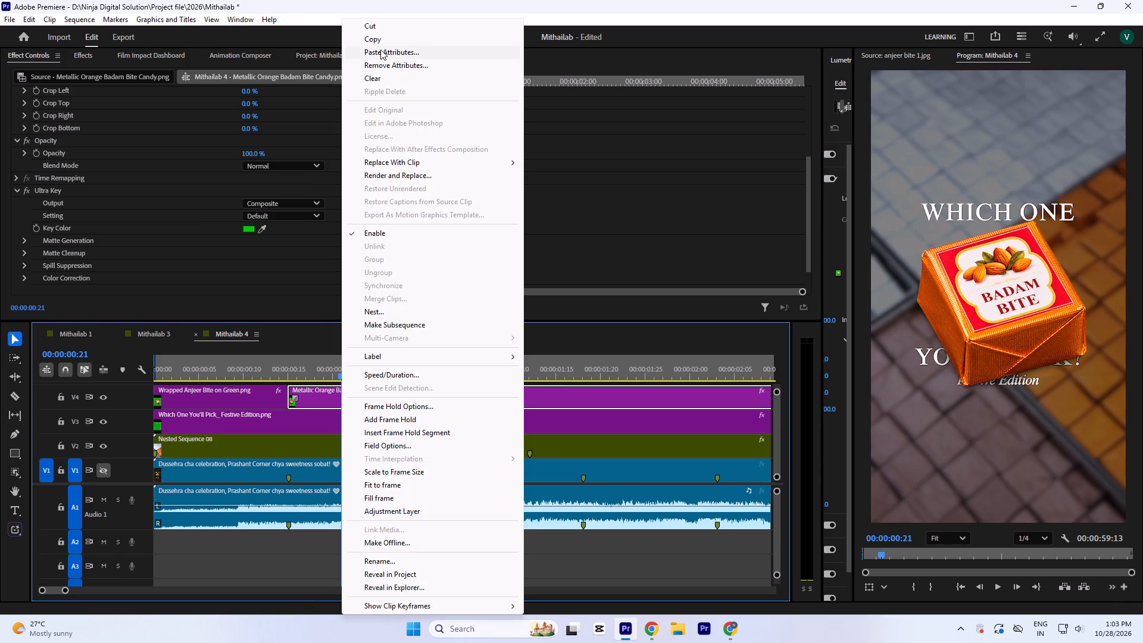
pyautogui.click(382, 52)
pyautogui.click(501, 238)
pyautogui.press('Return')
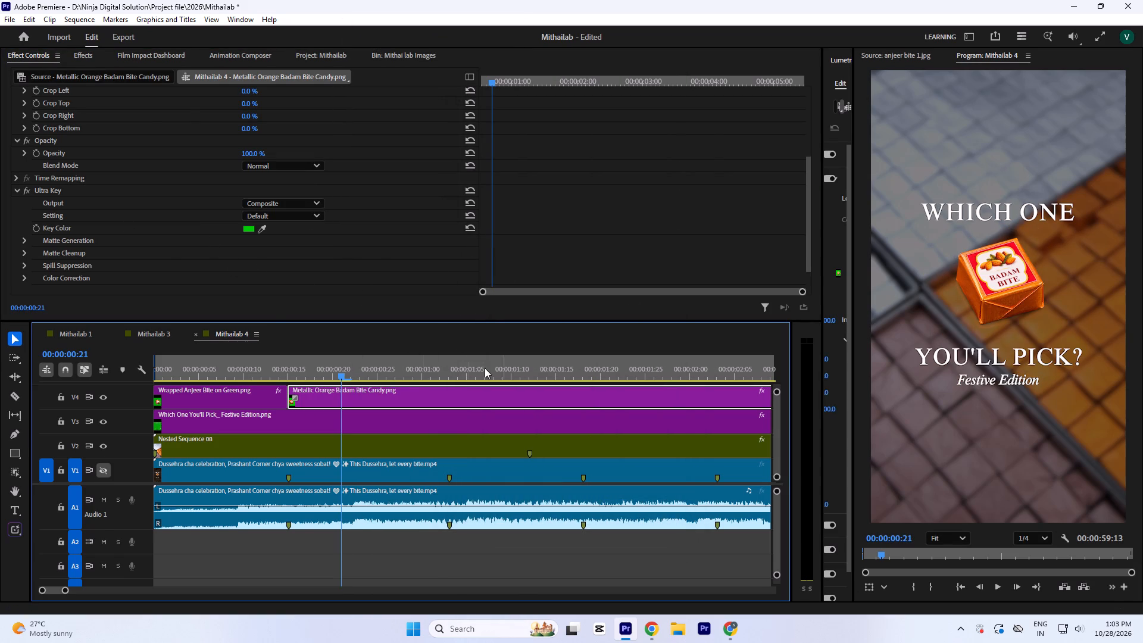
# Adjust the Badam Bite clip to scale 54 and vertical position 892, playing the opening to compare it with the anjeer bite.
pyautogui.scroll(20, 411, 166)
pyautogui.scroll(2, 411, 166)
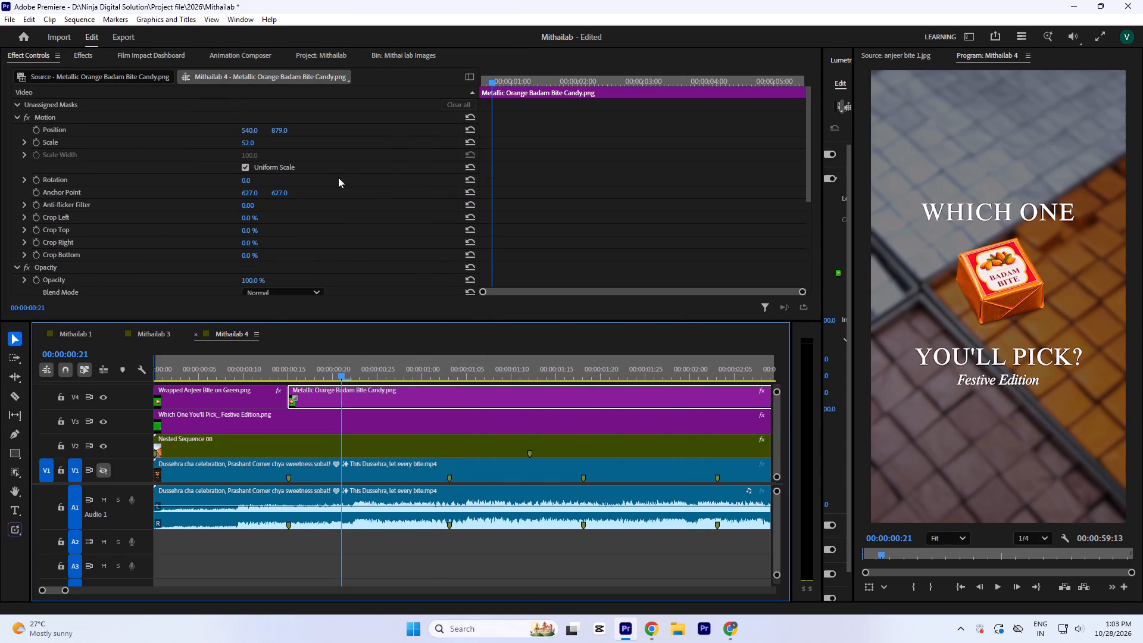
pyautogui.moveTo(283, 130); pyautogui.dragTo(283, 124)
pyautogui.moveTo(256, 379); pyautogui.dragTo(104, 392)
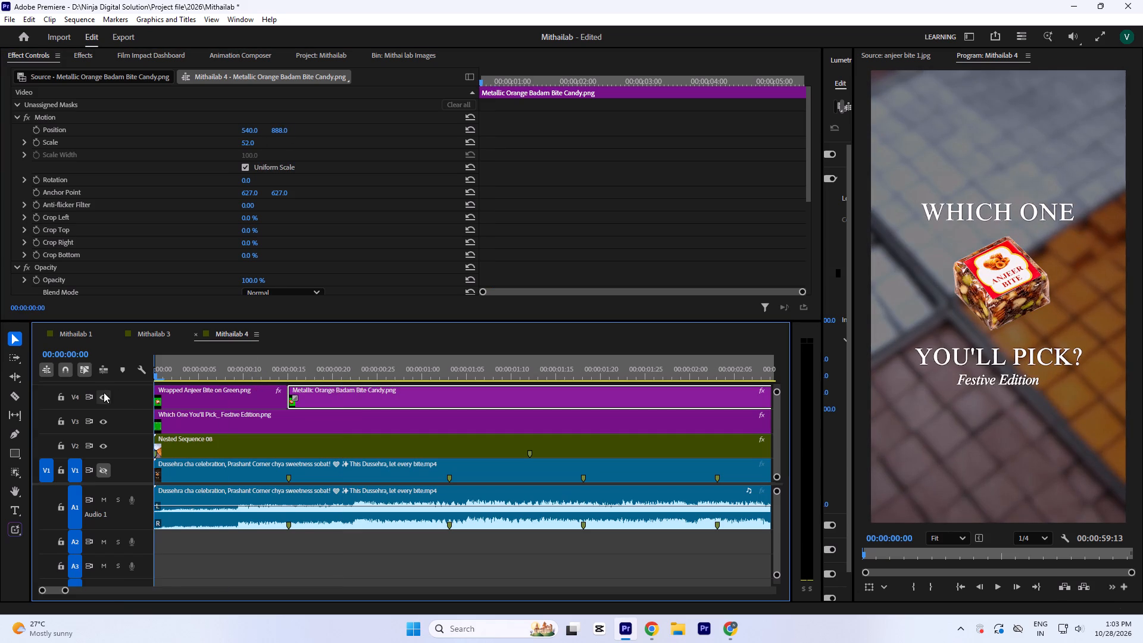
pyautogui.press('space')
pyautogui.press('space')
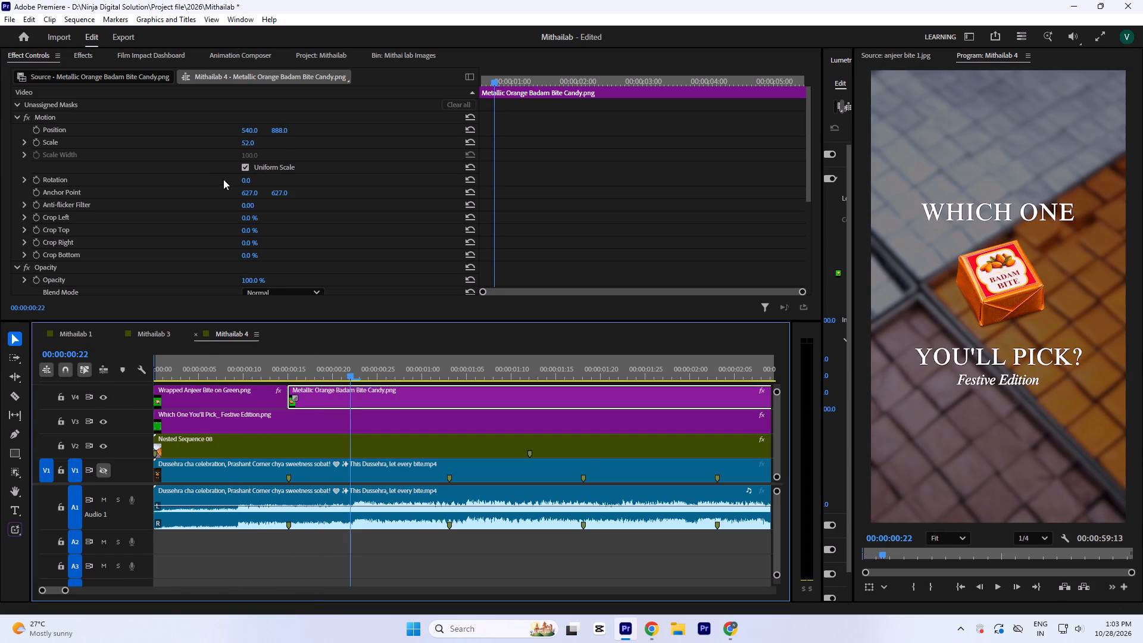
pyautogui.click(248, 141)
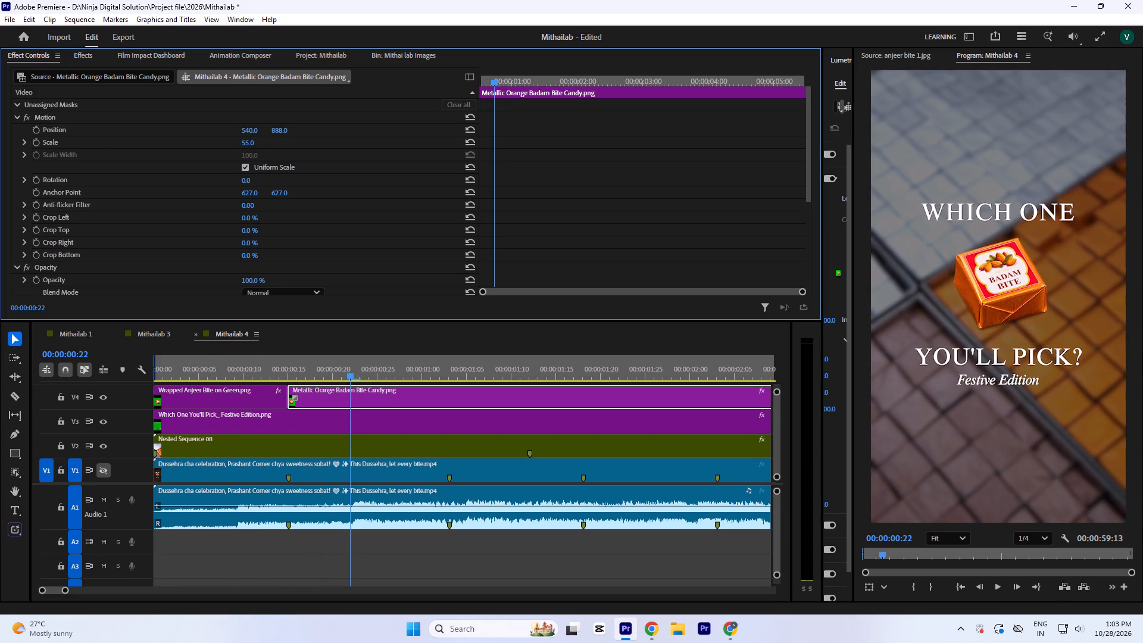
pyautogui.click(275, 130)
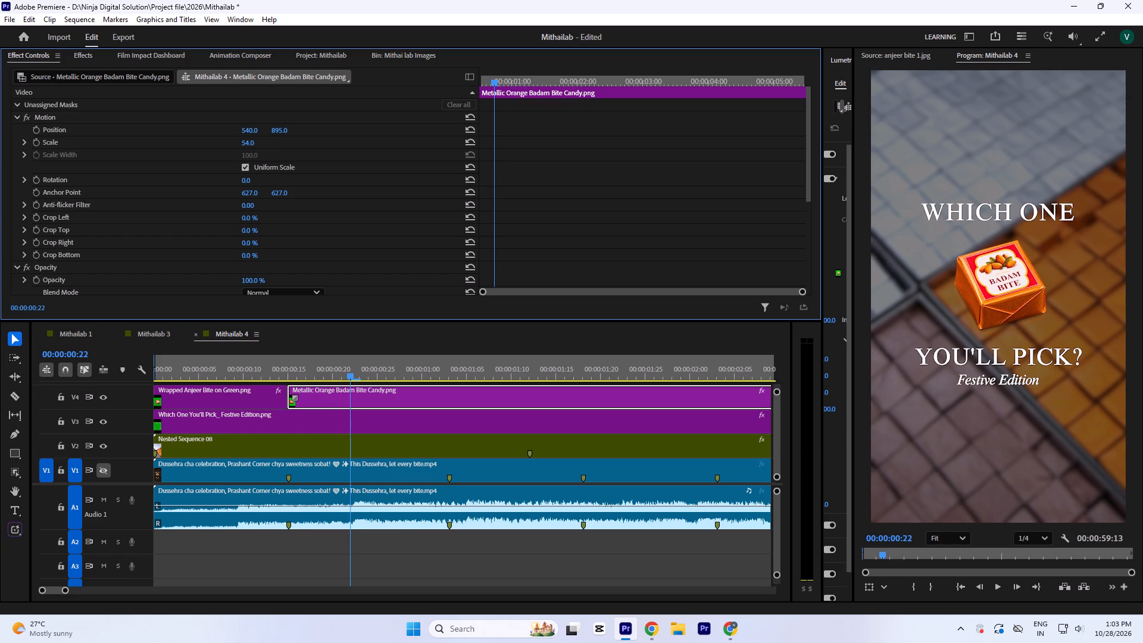
# Trim the end of the Badam Bite clip to the second beat marker at 00:00:01:03, and save the project.
pyautogui.moveTo(441, 365); pyautogui.dragTo(449, 373)
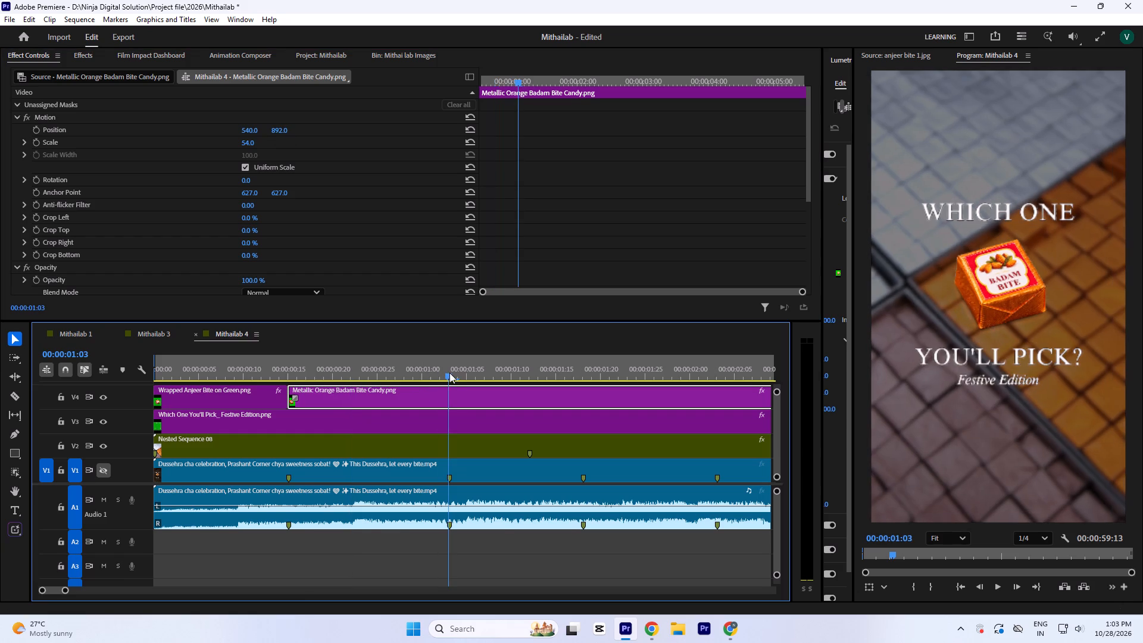
pyautogui.moveTo(449, 373); pyautogui.dragTo(450, 373)
pyautogui.press('-')
pyautogui.press('-')
pyautogui.moveTo(521, 399); pyautogui.dragTo(251, 402)
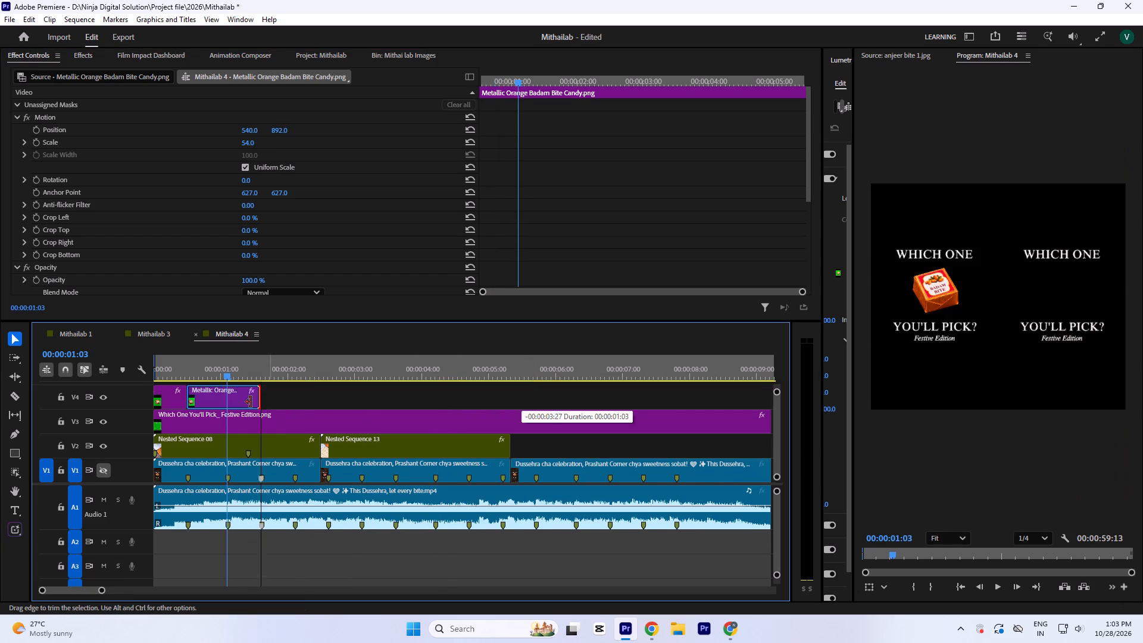
pyautogui.moveTo(251, 402); pyautogui.dragTo(228, 405)
pyautogui.press('=')
pyautogui.press('=')
pyautogui.moveTo(378, 367); pyautogui.dragTo(131, 398)
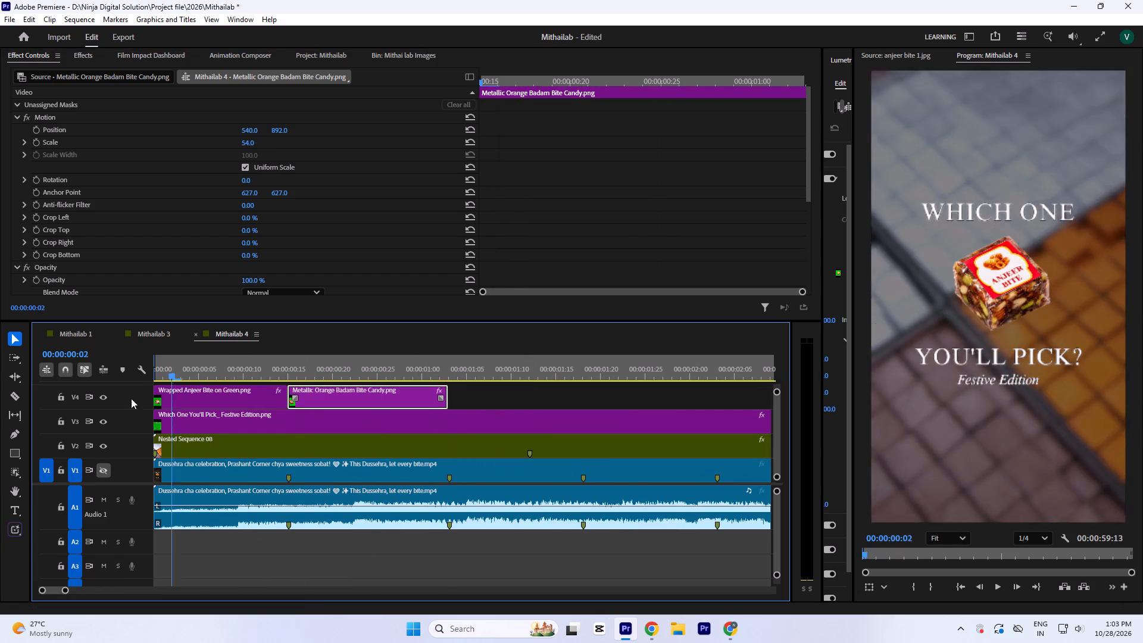
pyautogui.moveTo(131, 398); pyautogui.dragTo(0, 421)
pyautogui.hotkey('ctrl', 's')
pyautogui.press('-')
pyautogui.press('Return')
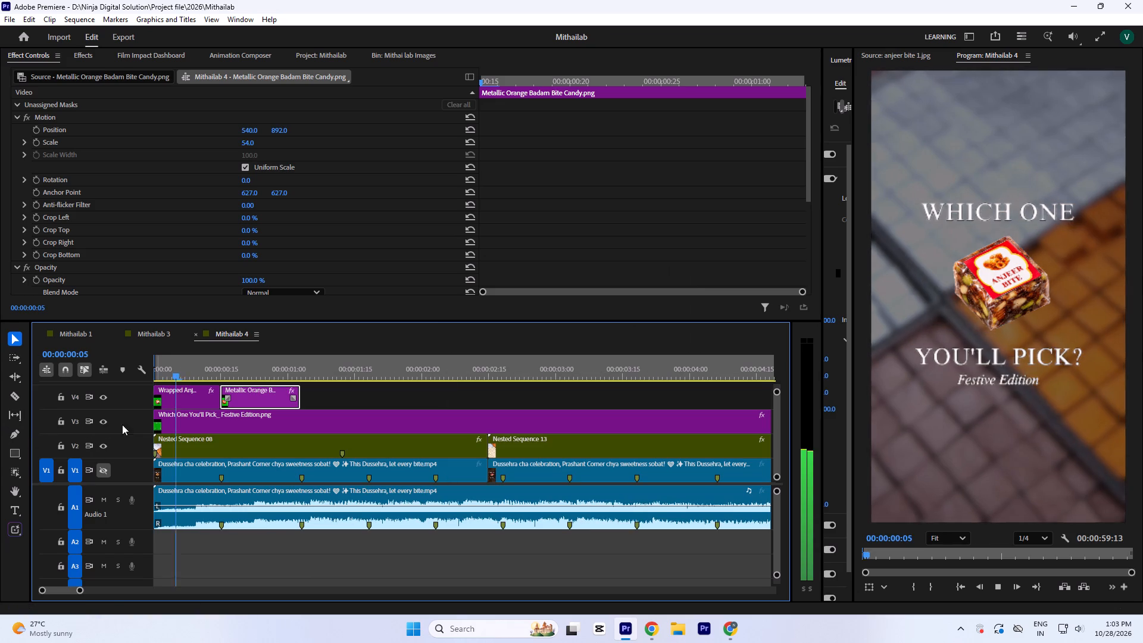
pyautogui.press('space')
pyautogui.moveTo(245, 372); pyautogui.dragTo(67, 386)
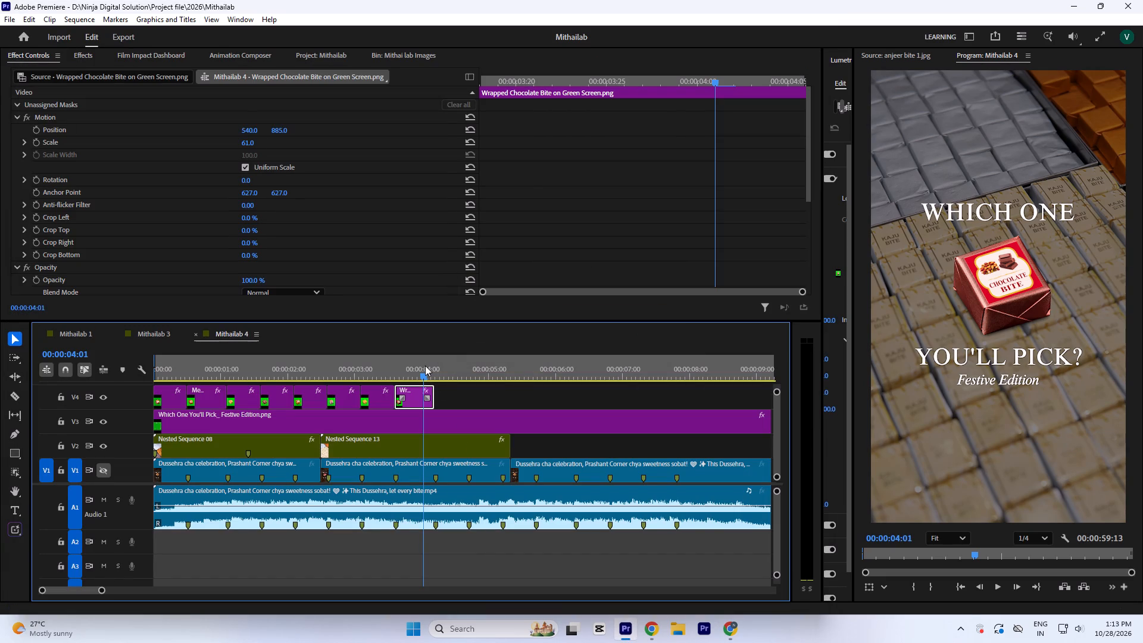
# Play the Mithailab 4 sequence to review the sweets' timing up to and past the Chocolate Bite clip.
pyautogui.click(436, 367)
pyautogui.write('- -')
pyautogui.press('=')
pyautogui.press('=')
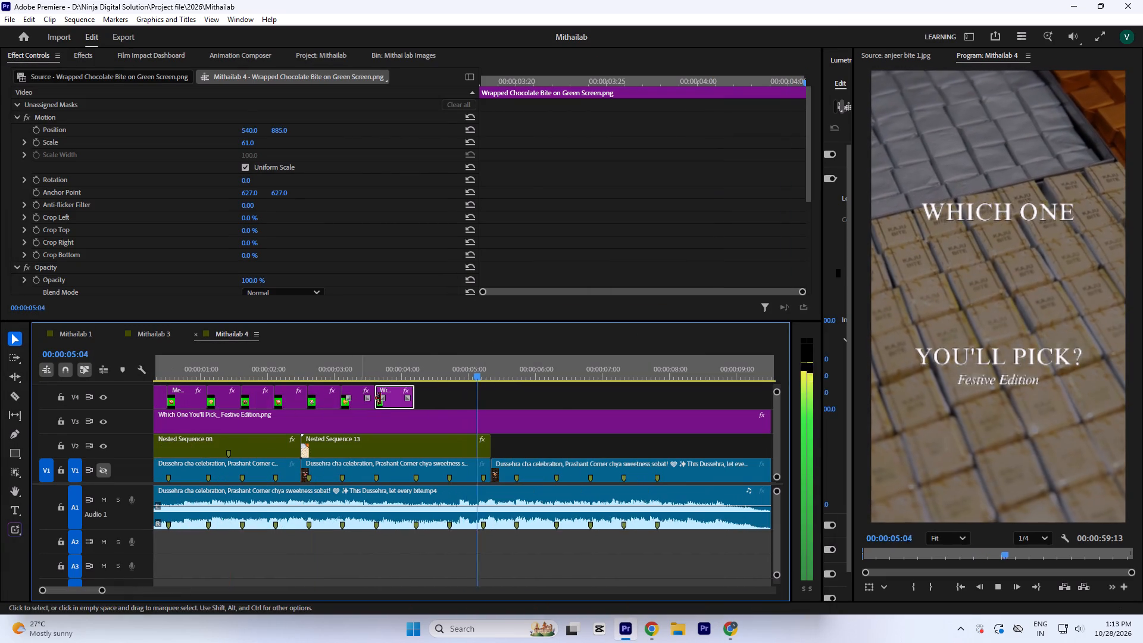
pyautogui.press('space')
pyautogui.moveTo(412, 358); pyautogui.dragTo(0, 397)
pyautogui.press('space')
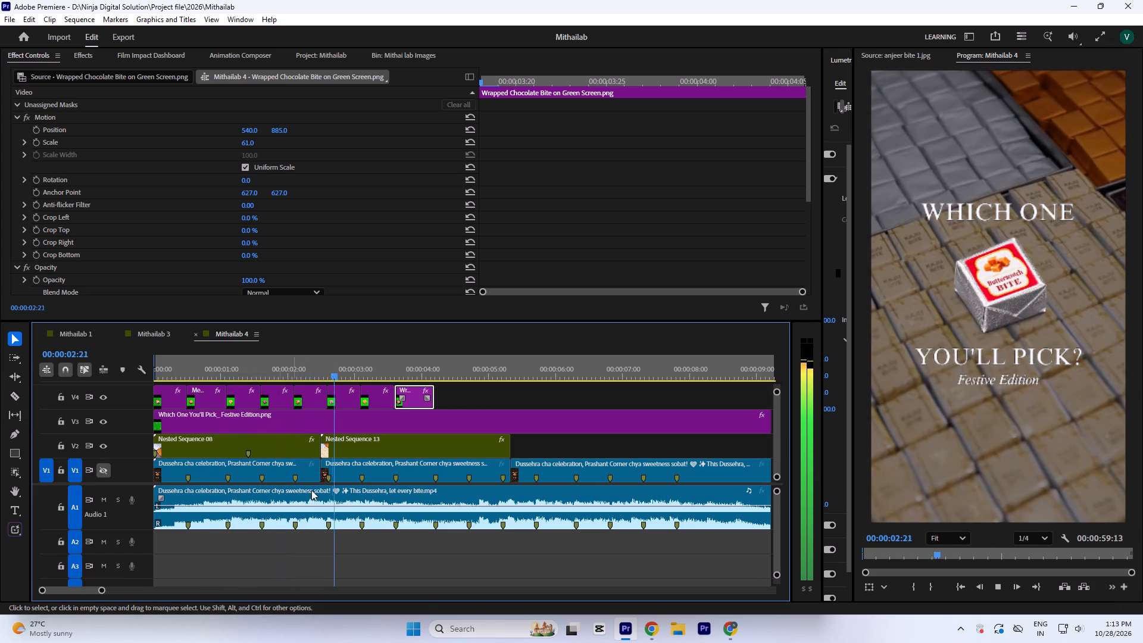
pyautogui.press('space')
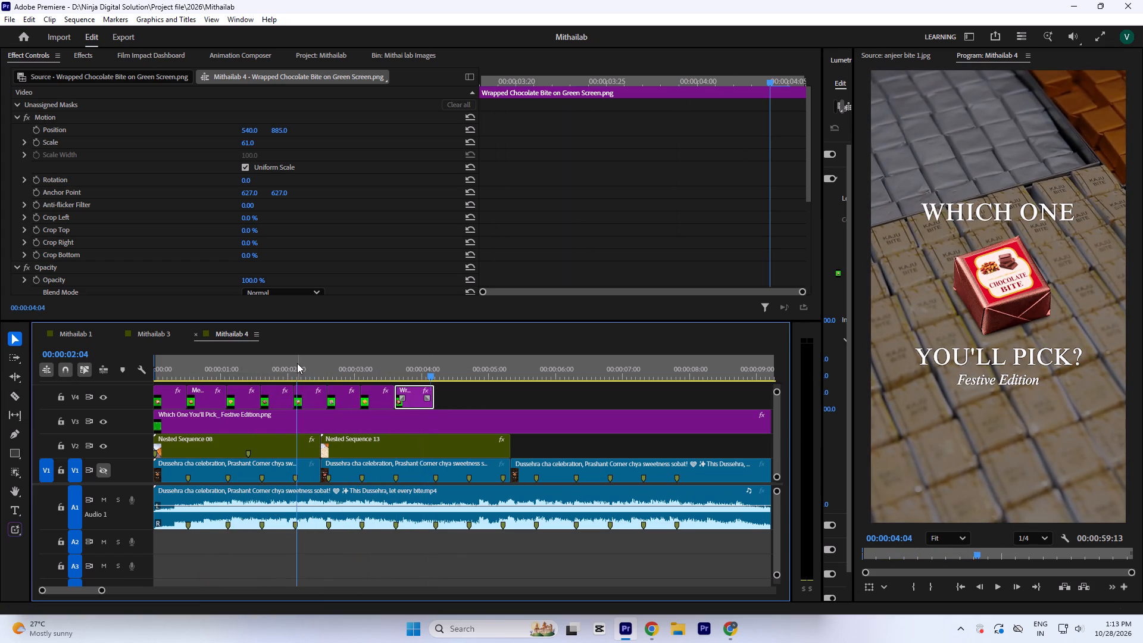
pyautogui.click(297, 363)
pyautogui.press('space')
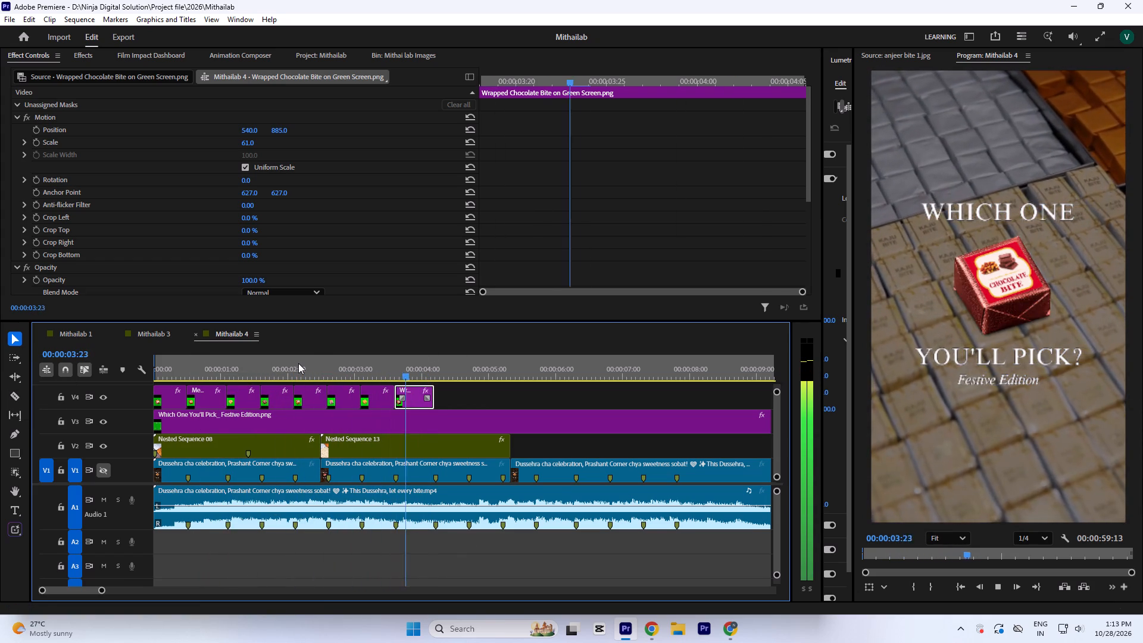
pyautogui.press('space')
# Copy the chocolate bite clip Nested Sequence 07 from Mithailab 3 into Mithailab 4 on V2, past the audio's end, and play it.
pyautogui.click(157, 328)
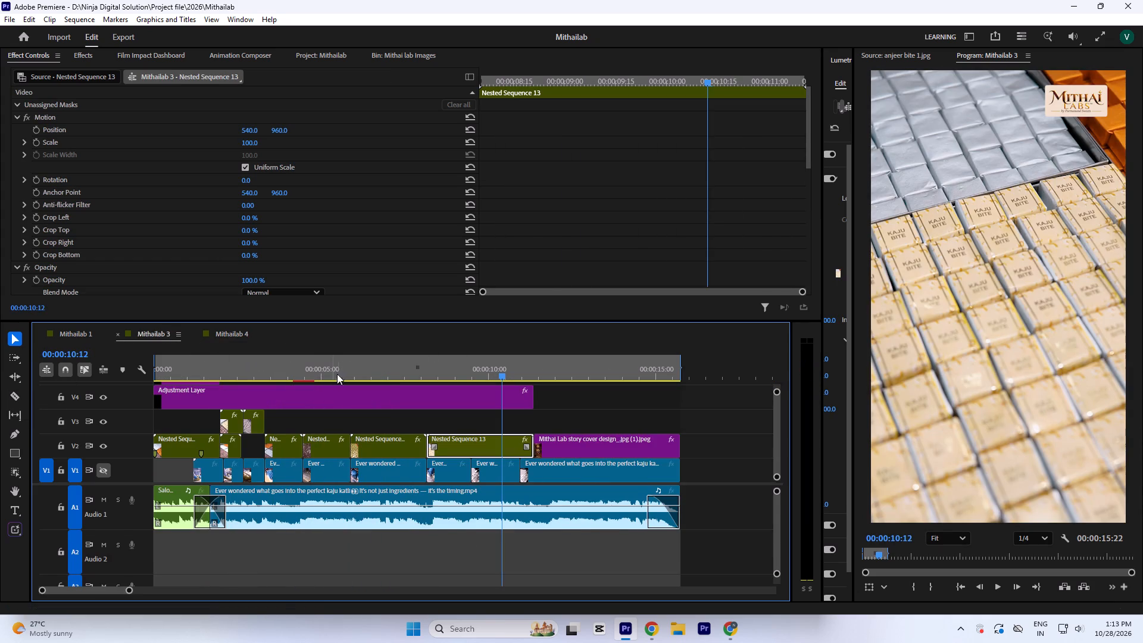
pyautogui.click(392, 366)
pyautogui.moveTo(401, 366); pyautogui.dragTo(328, 407)
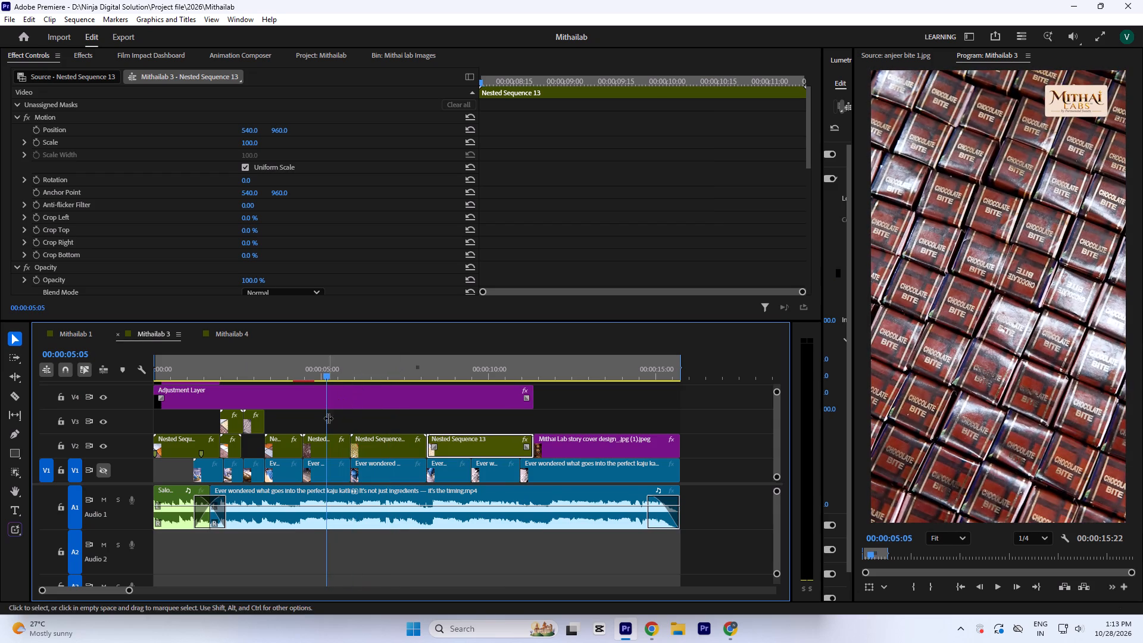
pyautogui.click(335, 455)
pyautogui.hotkey('ctrl', 'c')
pyautogui.hotkey('ctrl', 'c')
pyautogui.click(238, 336)
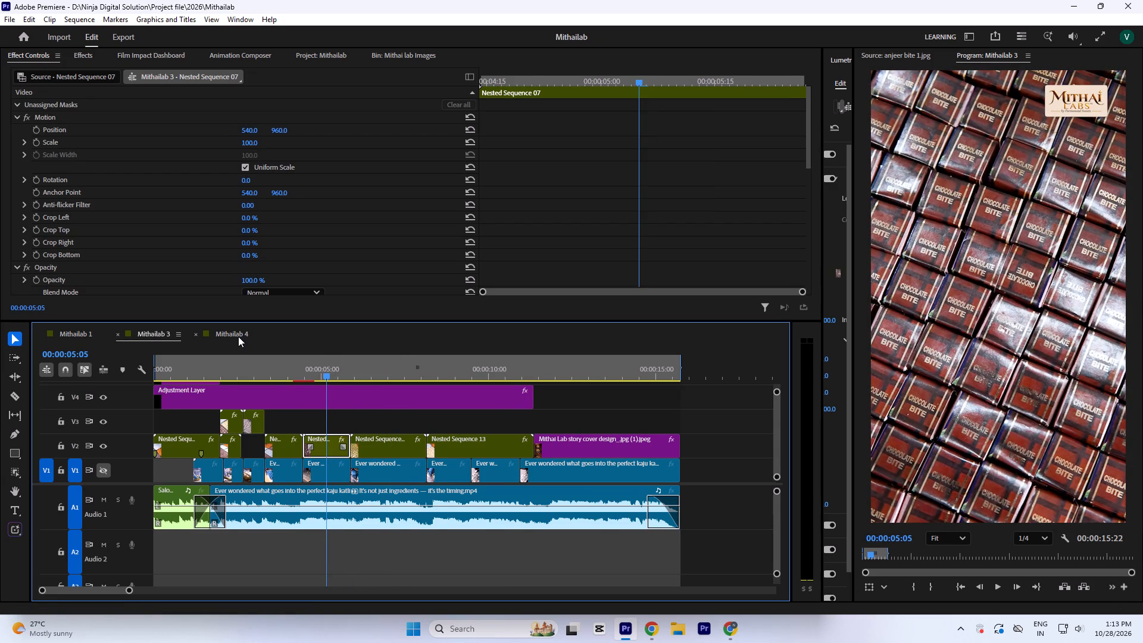
pyautogui.press('-')
pyautogui.click(505, 364)
pyautogui.hotkey('ctrl', 'v')
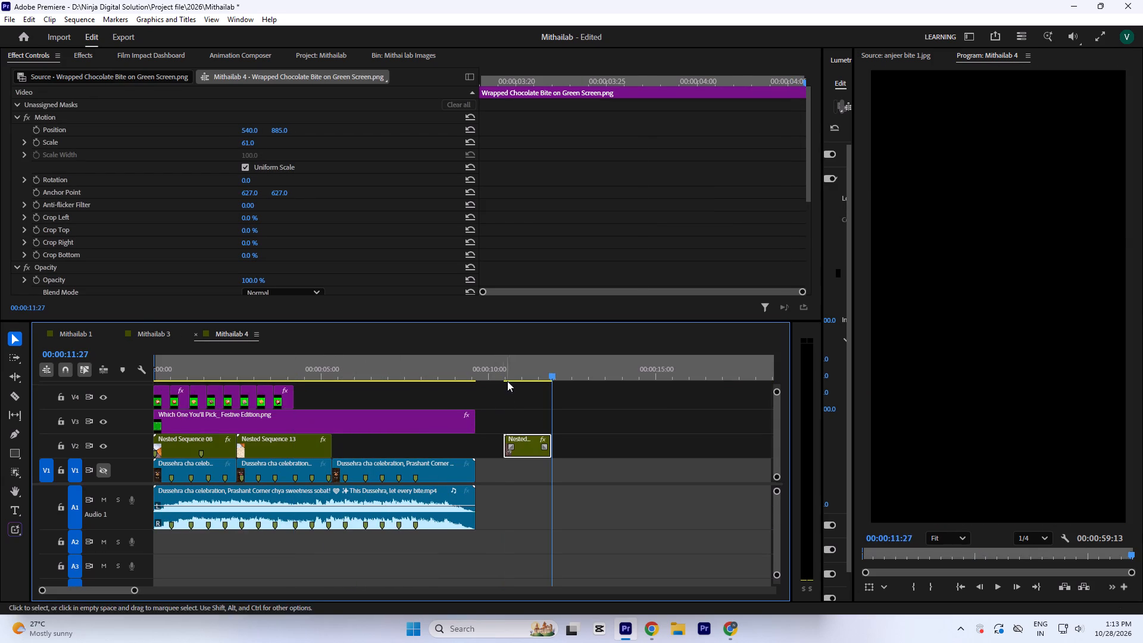
pyautogui.click(507, 366)
pyautogui.press('space')
pyautogui.press('space')
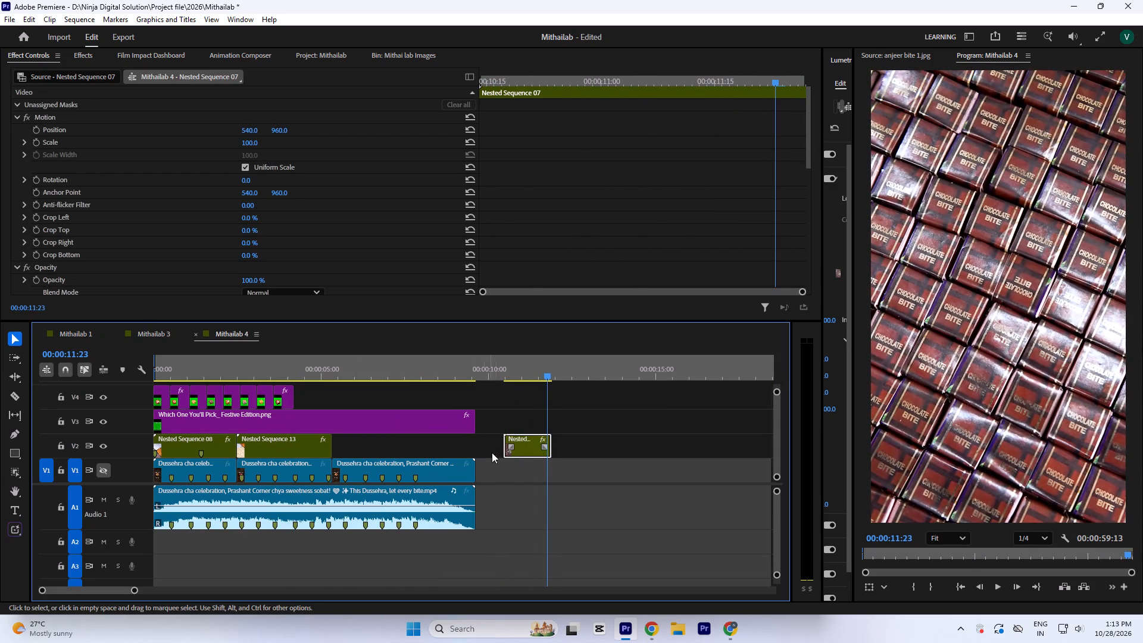
# Open Nested Sequence 07, extend its C0213.MP4 clip to the full available length of 8:16 and play it.
pyautogui.doubleClick(523, 448)
pyautogui.moveTo(394, 450); pyautogui.dragTo(685, 448)
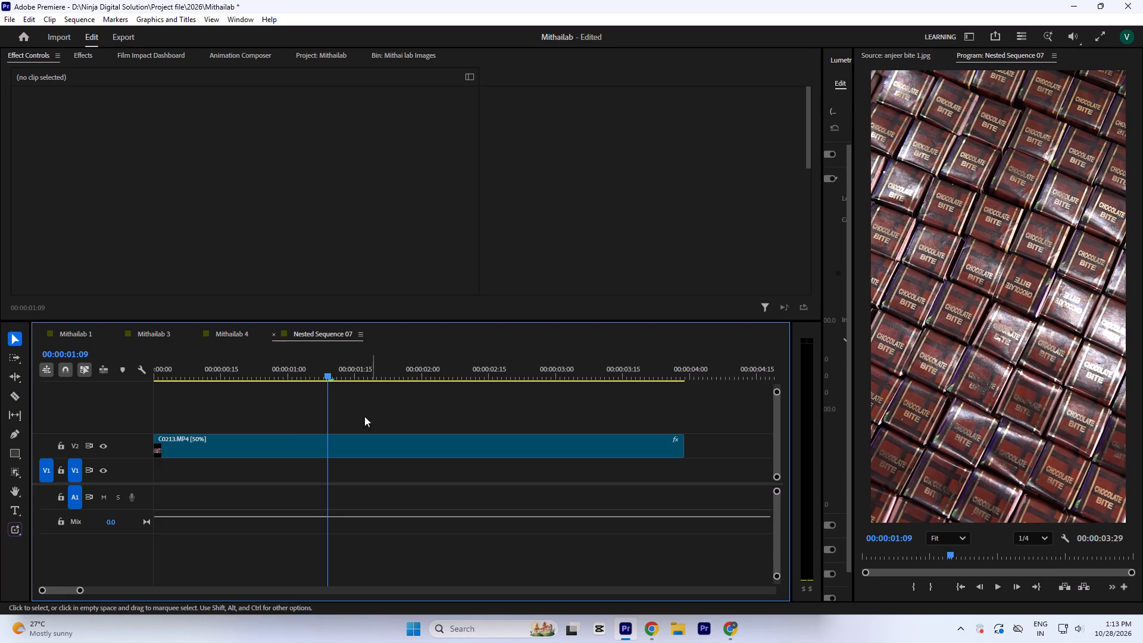
pyautogui.moveTo(262, 356); pyautogui.dragTo(0, 391)
pyautogui.press('-')
pyautogui.press('-')
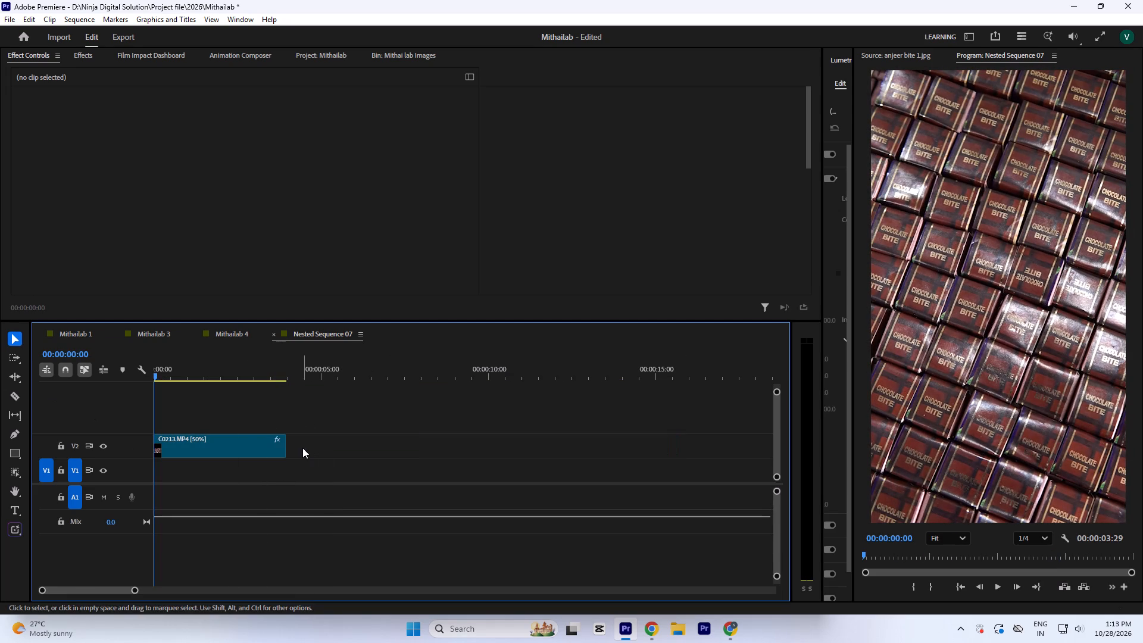
pyautogui.moveTo(296, 446); pyautogui.dragTo(339, 455)
pyautogui.moveTo(294, 450); pyautogui.dragTo(623, 455)
pyautogui.press('space')
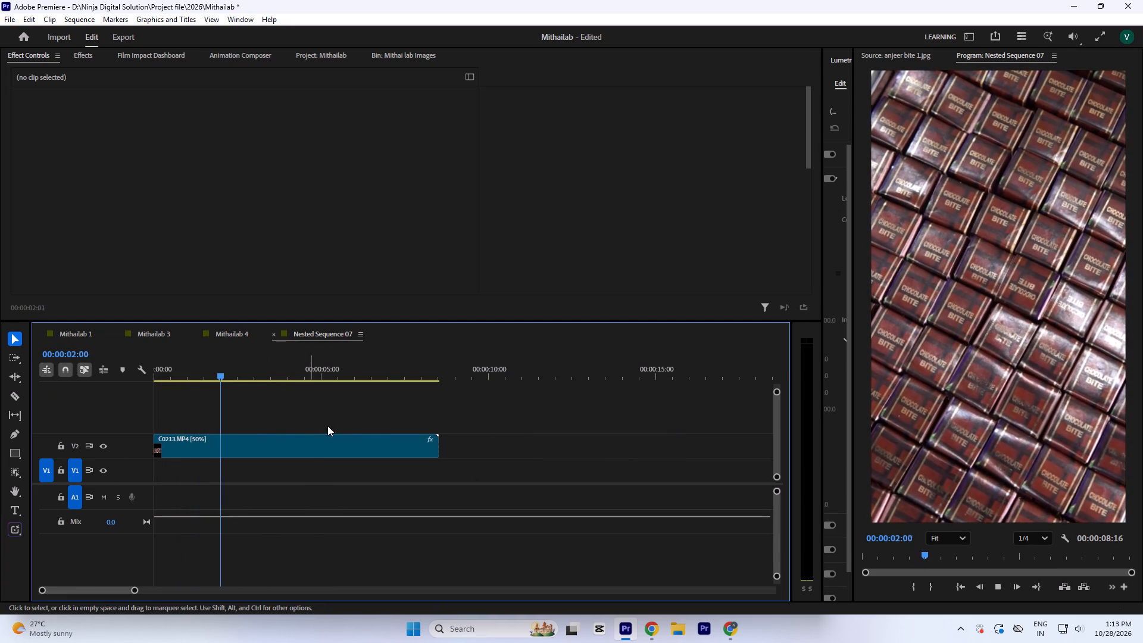
pyautogui.press('space')
# Return to Mithailab 4, extend the Nested Sequence 07 clip to its full new length and play it.
pyautogui.click(275, 332)
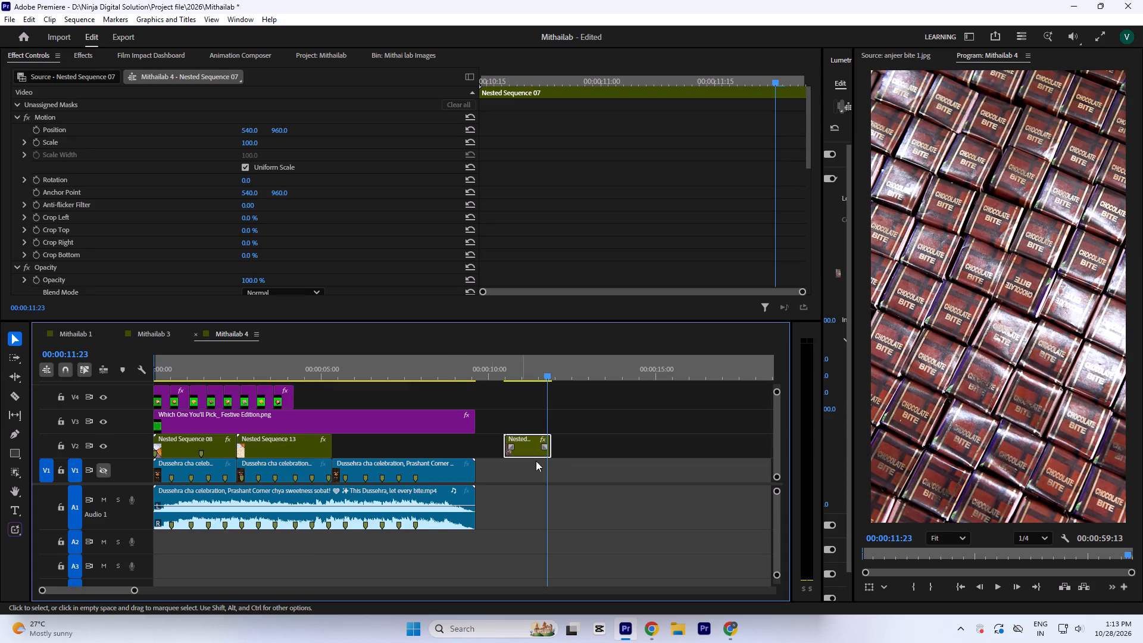
pyautogui.moveTo(558, 450); pyautogui.dragTo(767, 465)
pyautogui.click(457, 367)
pyautogui.press('space')
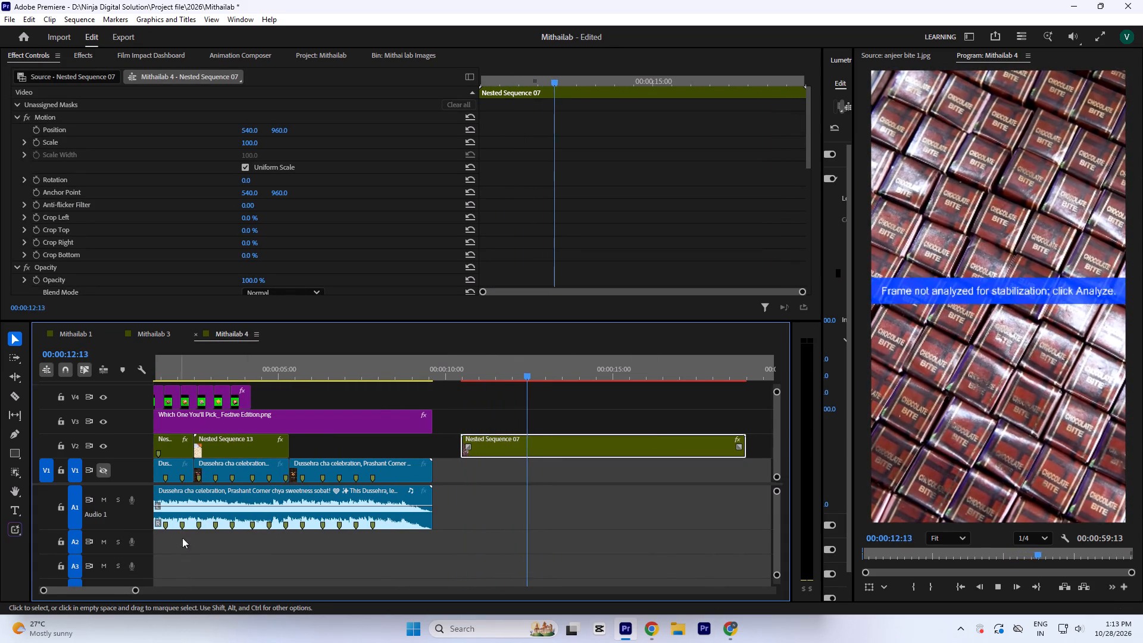
pyautogui.press('-')
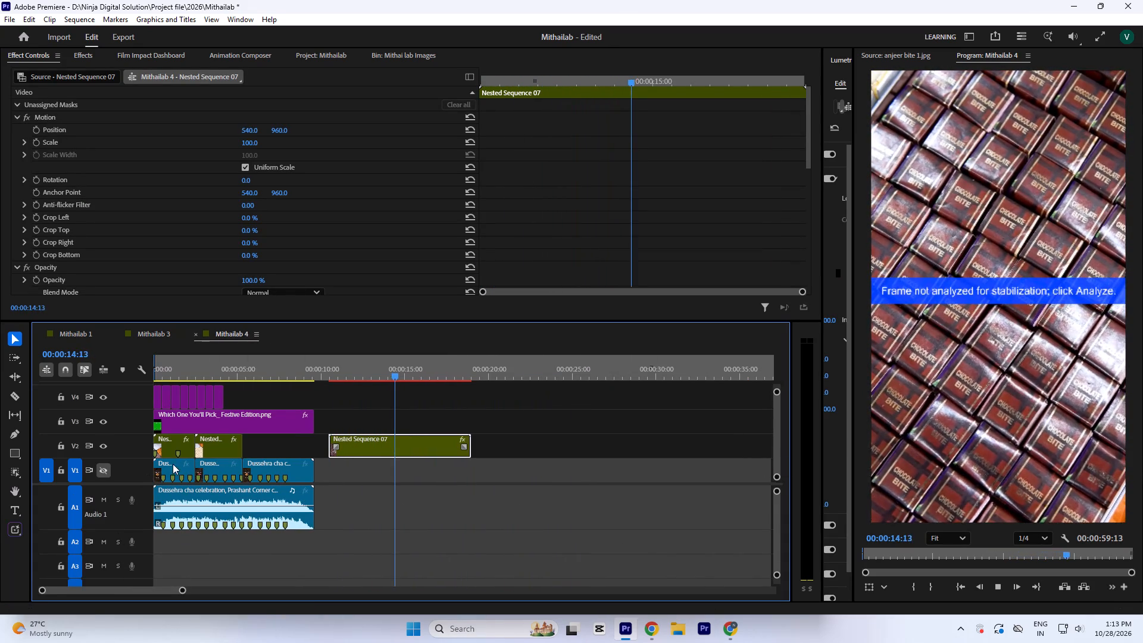
pyautogui.press('space')
# Move Nested Sequences 08 and 13 out past the edit and place Nested Sequence 07 at the start of V2 as background.
pyautogui.moveTo(292, 448); pyautogui.dragTo(167, 452)
pyautogui.moveTo(223, 448); pyautogui.dragTo(616, 483)
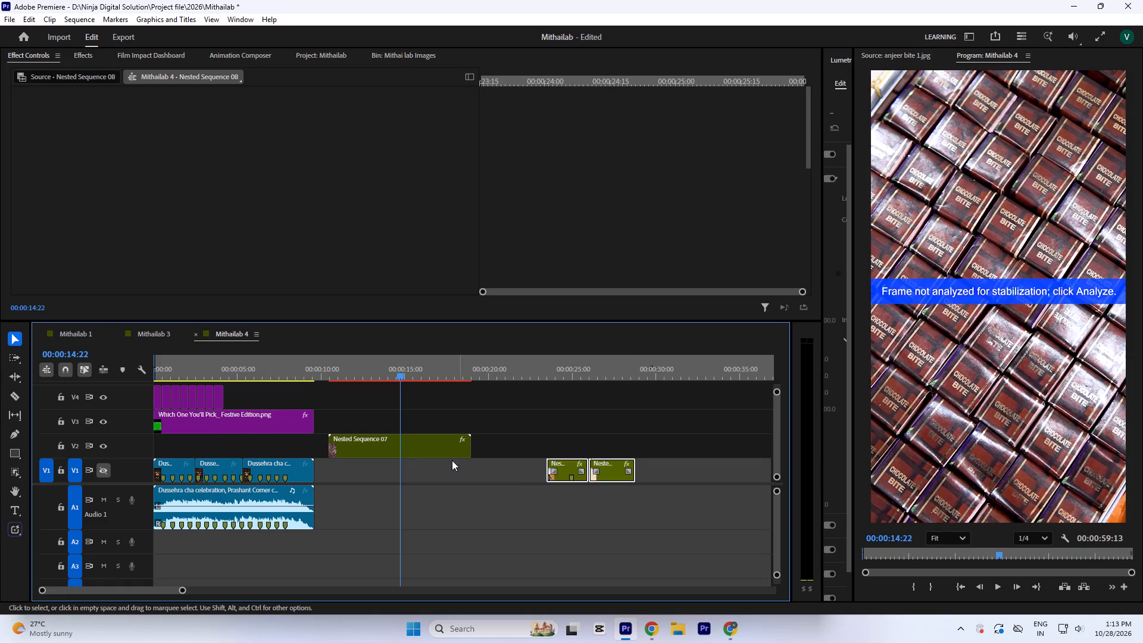
pyautogui.moveTo(444, 451); pyautogui.dragTo(233, 441)
pyautogui.moveTo(201, 376); pyautogui.dragTo(83, 374)
pyautogui.press('space')
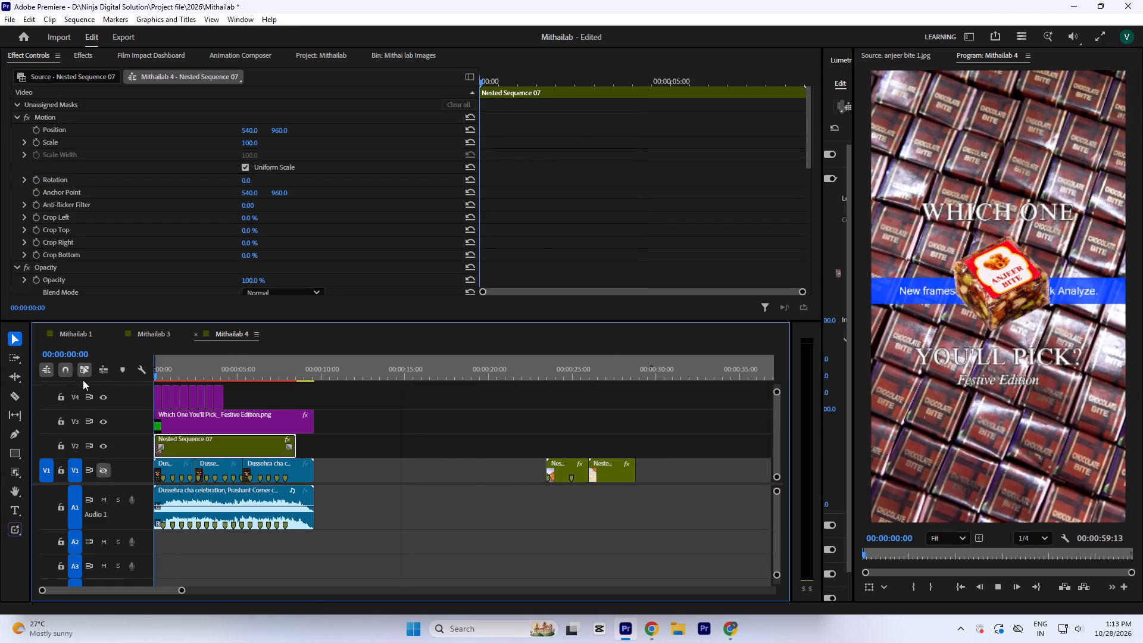
pyautogui.press('=')
pyautogui.press('=')
pyautogui.press('space')
# Set the opacity of the Nested Sequence 07 background clip to 50%.
pyautogui.click(252, 277)
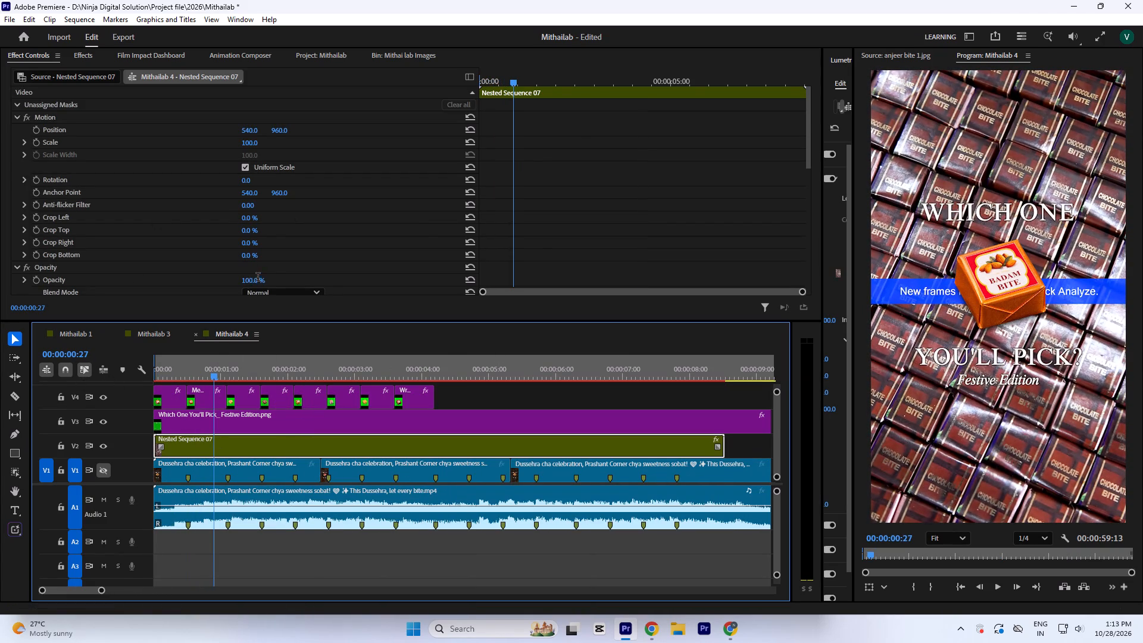
pyautogui.press('5')
pyautogui.press('0')
pyautogui.click(529, 207)
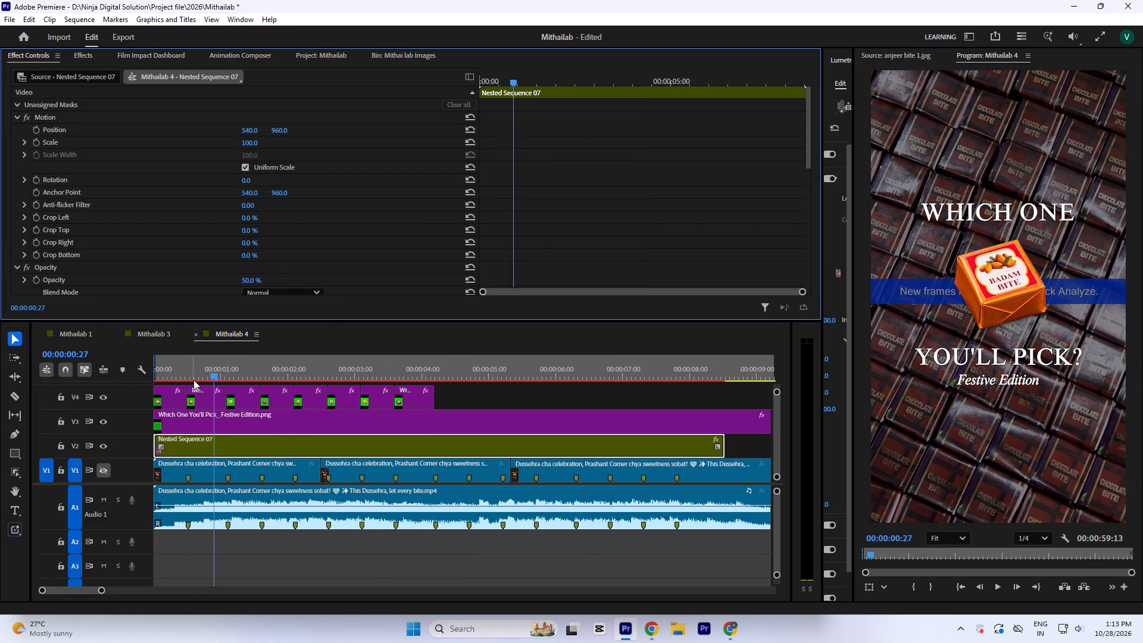
# Play Mithailab 4 from the start to review the chocolate background, and try to extend Nested Sequence 07 to the audio's end.
pyautogui.moveTo(198, 361); pyautogui.dragTo(65, 380)
pyautogui.press('space')
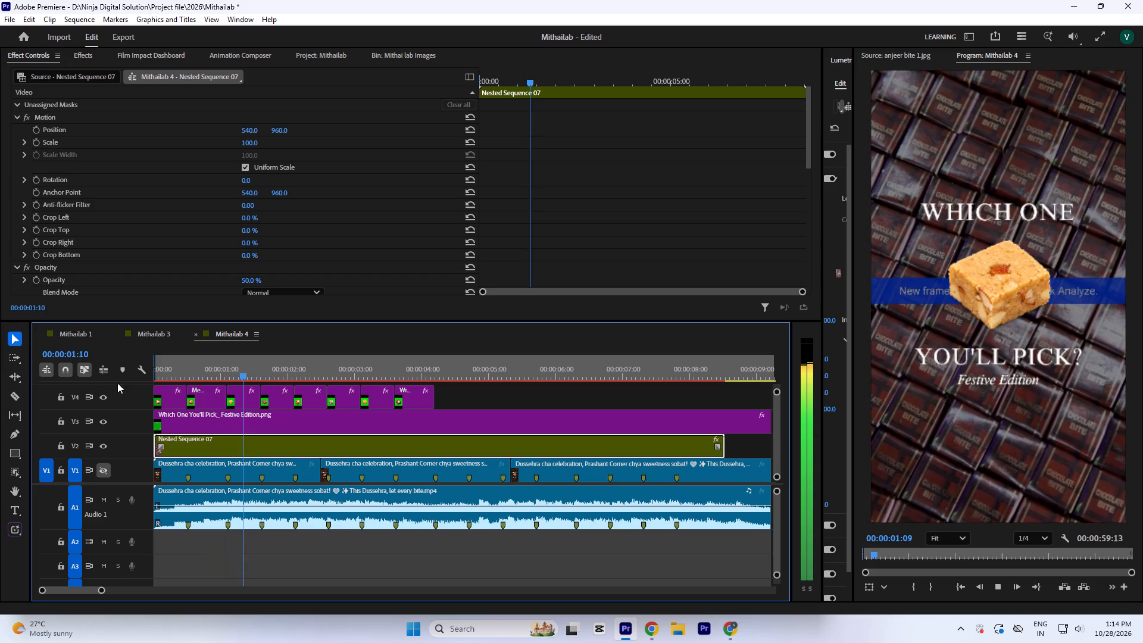
pyautogui.press('-')
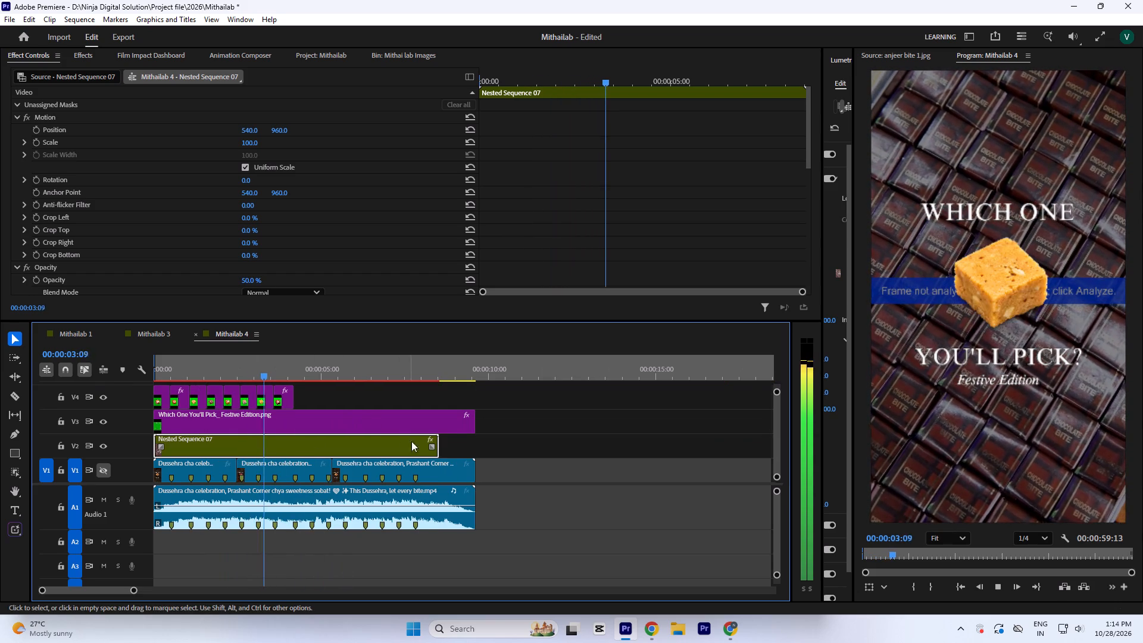
pyautogui.moveTo(439, 452); pyautogui.dragTo(475, 452)
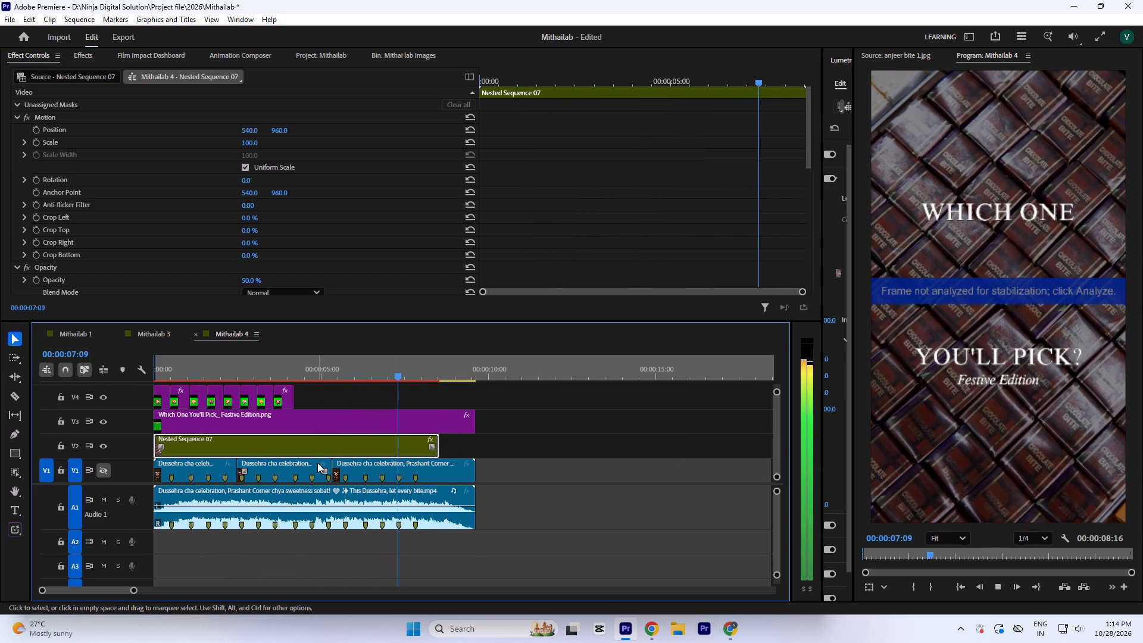
pyautogui.press('space')
pyautogui.press('space')
pyautogui.press('space')
# Trim the end of Nested Sequence 07 to the last beat marker at 00:00:07:24.
pyautogui.moveTo(413, 367); pyautogui.dragTo(411, 373)
pyautogui.write('==')
pyautogui.press('space')
pyautogui.press('space')
pyautogui.click(484, 365)
pyautogui.press('=')
pyautogui.press('=')
pyautogui.press('=')
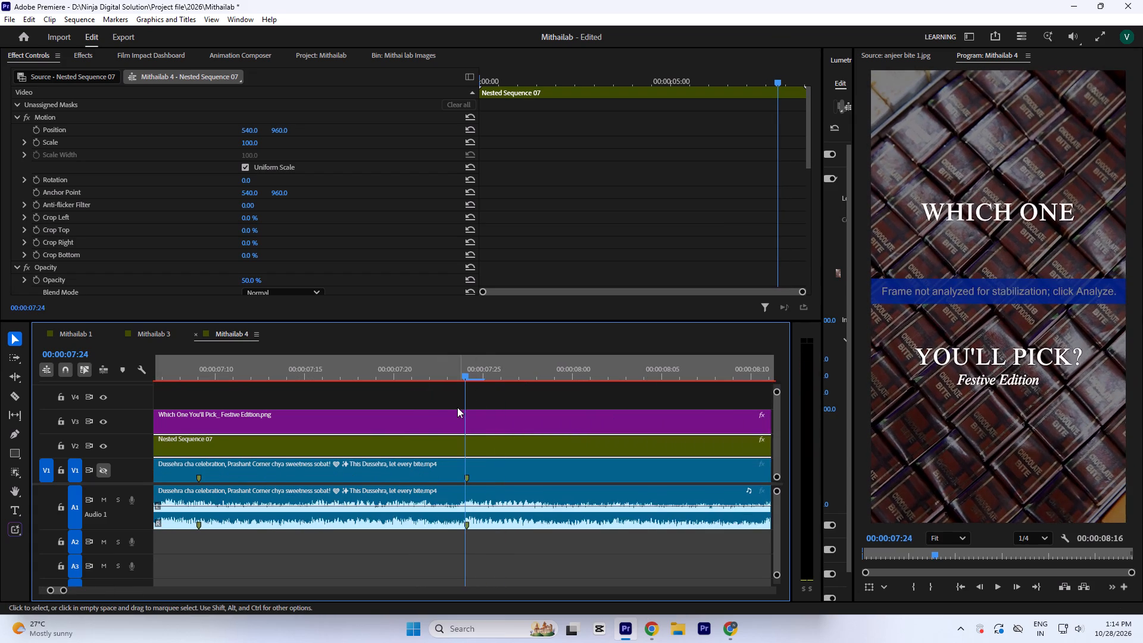
pyautogui.press('-')
pyautogui.press('-')
pyautogui.moveTo(569, 449); pyautogui.dragTo(471, 462)
# Examine the trimmed end of Nested Sequence 07 against the beat markers and play the section around it.
pyautogui.press('=')
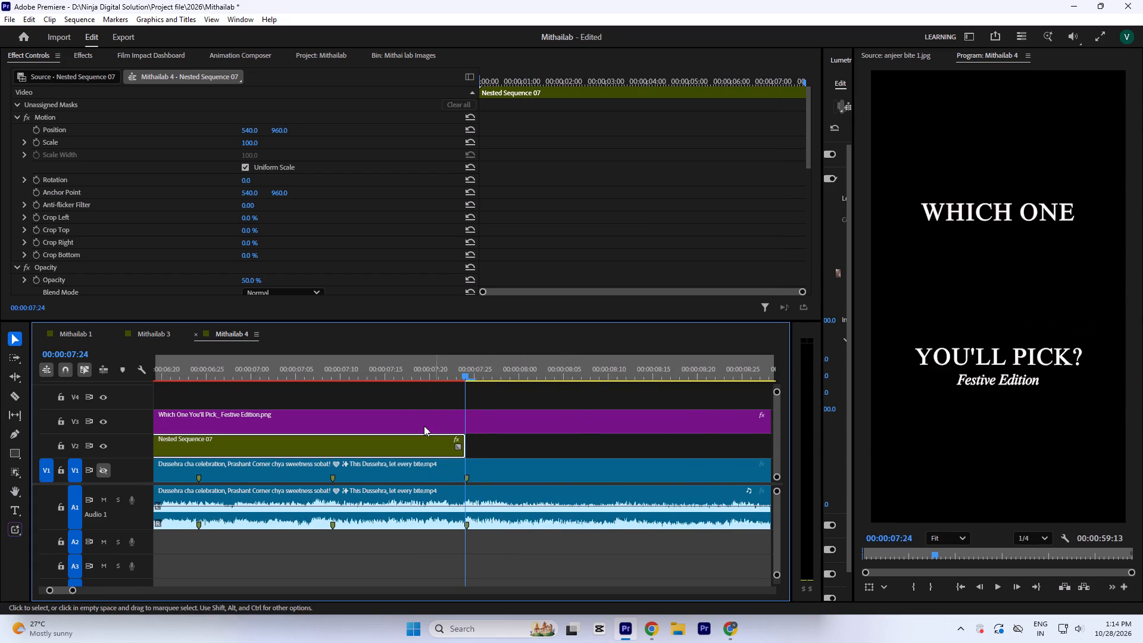
pyautogui.press('=')
pyautogui.press('=')
pyautogui.click(420, 368)
pyautogui.press('-')
pyautogui.press('-')
pyautogui.press('-')
pyautogui.press('space')
pyautogui.press('space')
pyautogui.click(426, 366)
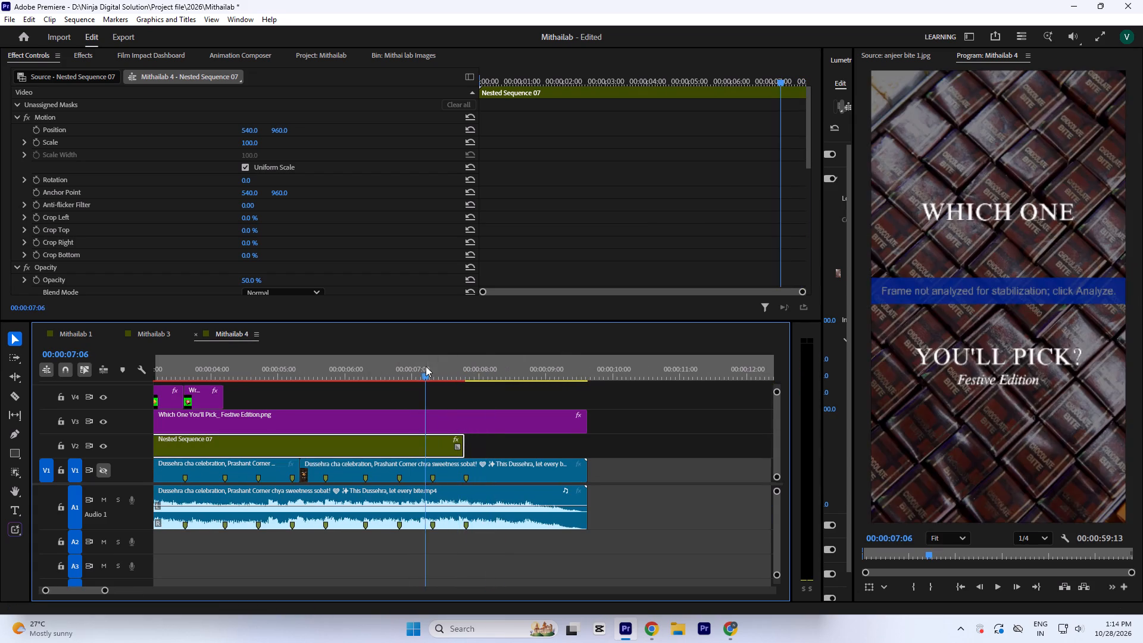
pyautogui.press('-')
pyautogui.press('space')
pyautogui.press('space')
# Render the video previews of the Mithailab 4 sequence.
pyautogui.press('Return')
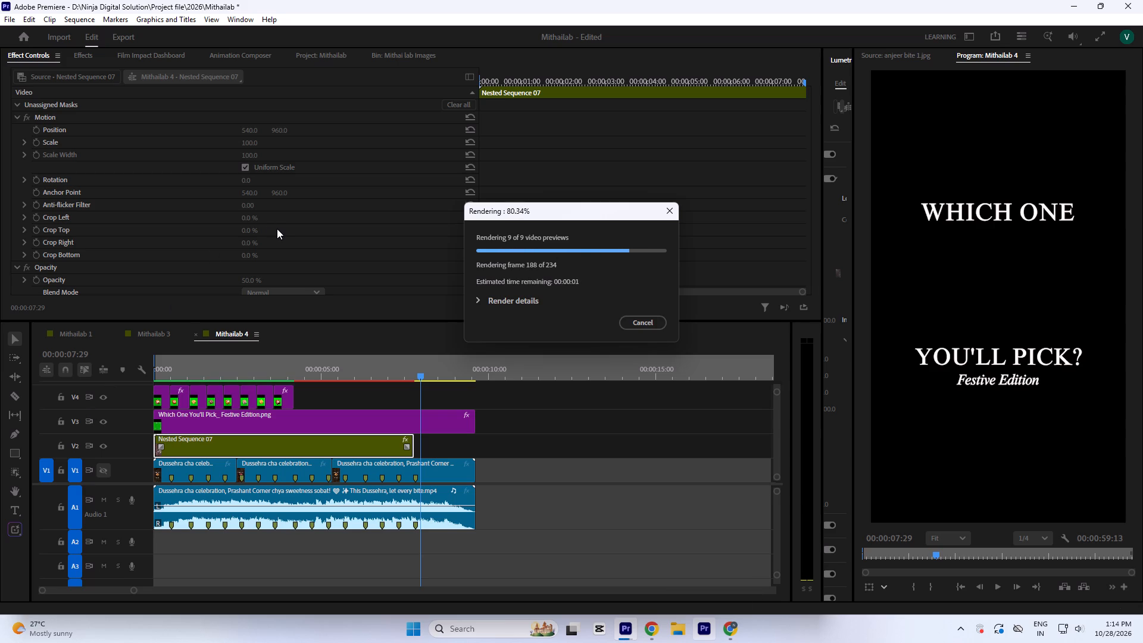
# Run the Warp Stabilizer analysis again on the trimmed Nested Sequence 07.
pyautogui.scroll(-4, 423, 227)
pyautogui.click(251, 279)
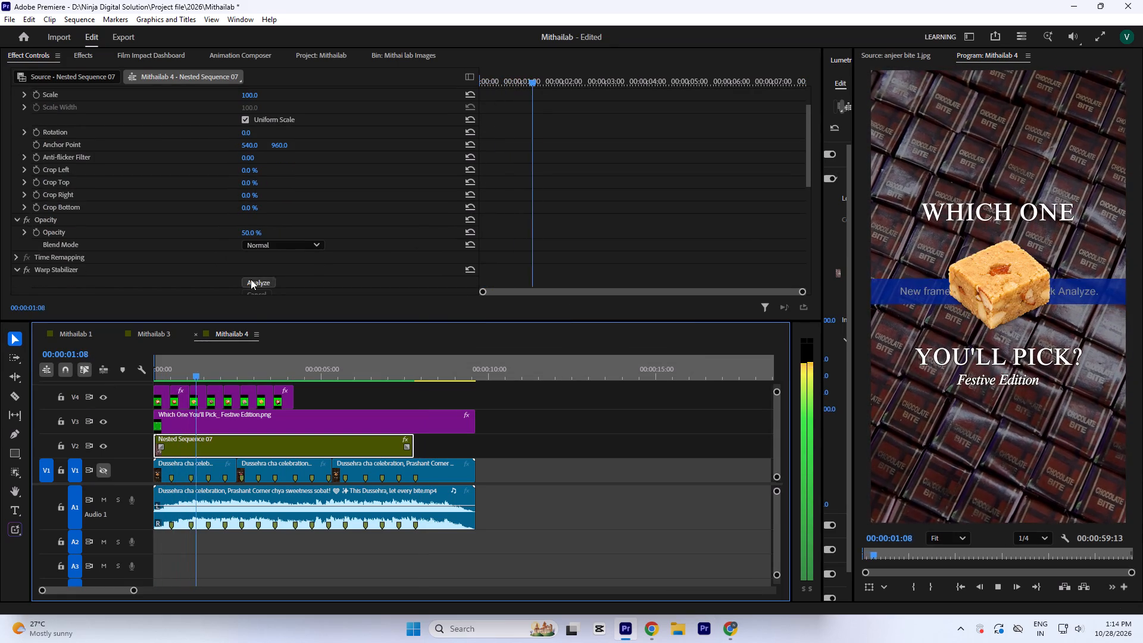
pyautogui.click(285, 368)
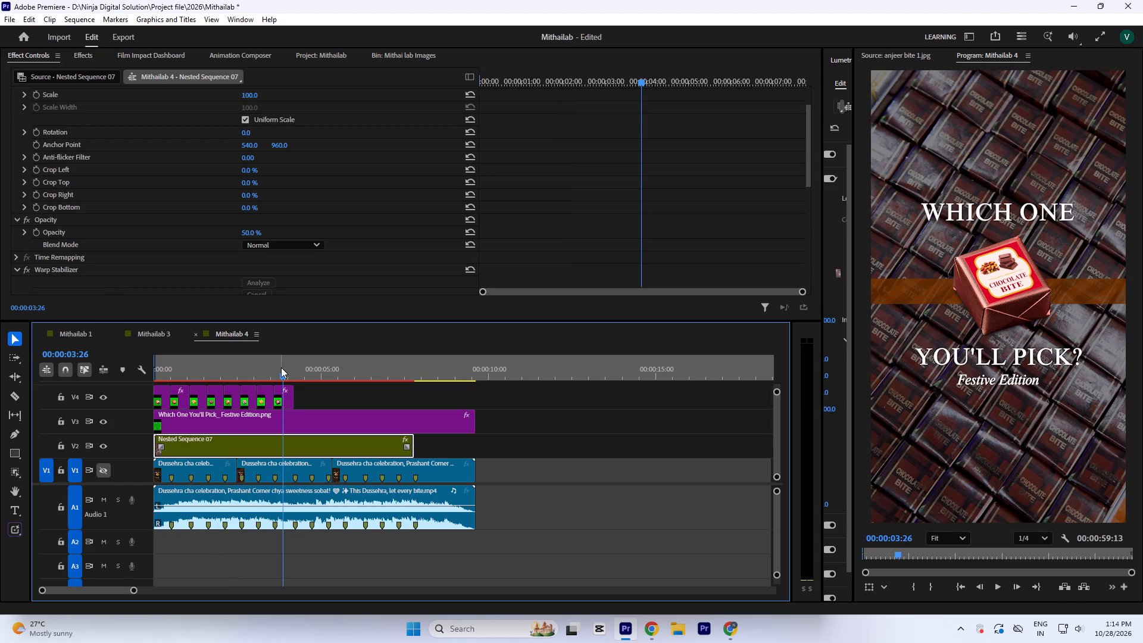
pyautogui.moveTo(281, 367); pyautogui.dragTo(21, 381)
pyautogui.press('space')
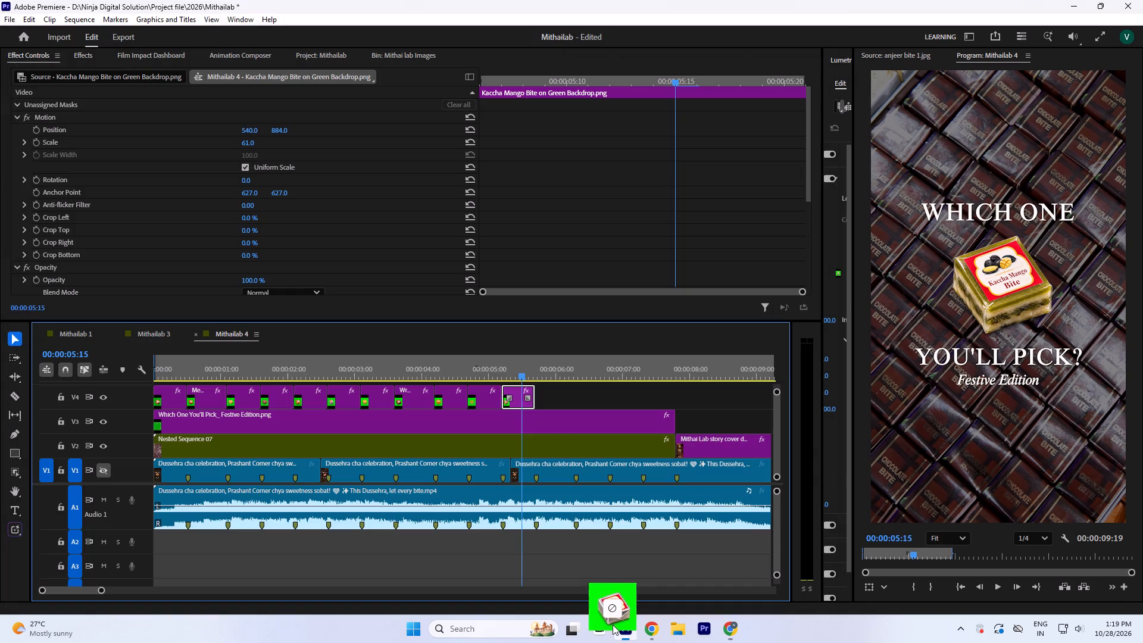
pyautogui.moveTo(613, 625); pyautogui.dragTo(552, 394)
pyautogui.moveTo(583, 402); pyautogui.dragTo(570, 402)
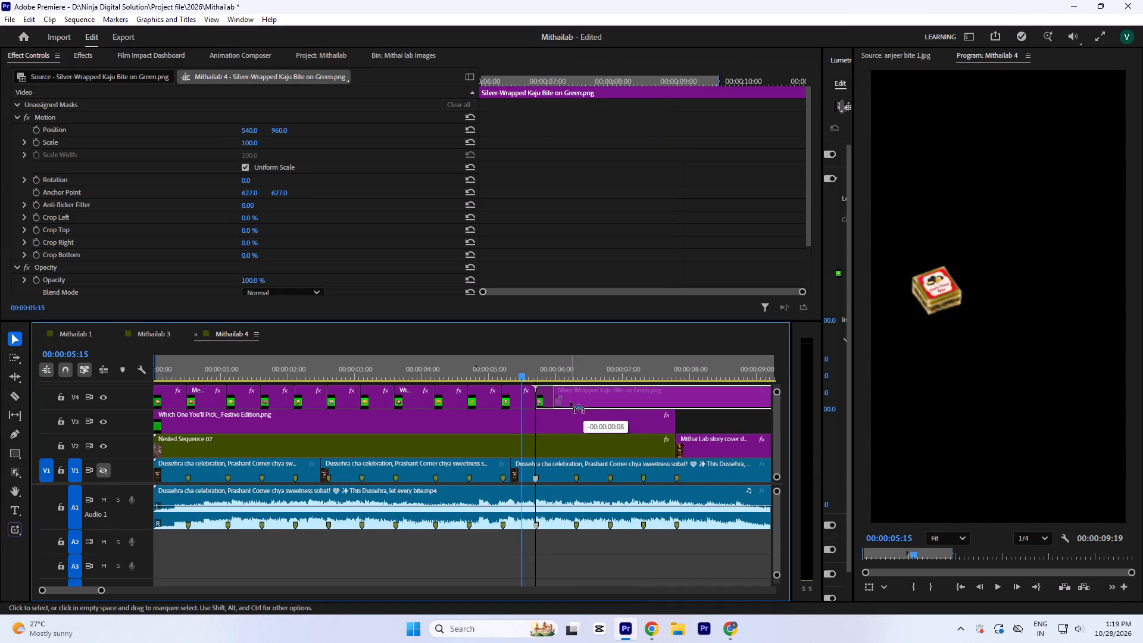
pyautogui.moveTo(570, 402); pyautogui.dragTo(570, 402)
# Trim the end of the Silver-Wrapped Kaju Bite clip back to the next beat marker, at about 00:00:06:09.
pyautogui.click(556, 367)
pyautogui.press('a')
pyautogui.press('-')
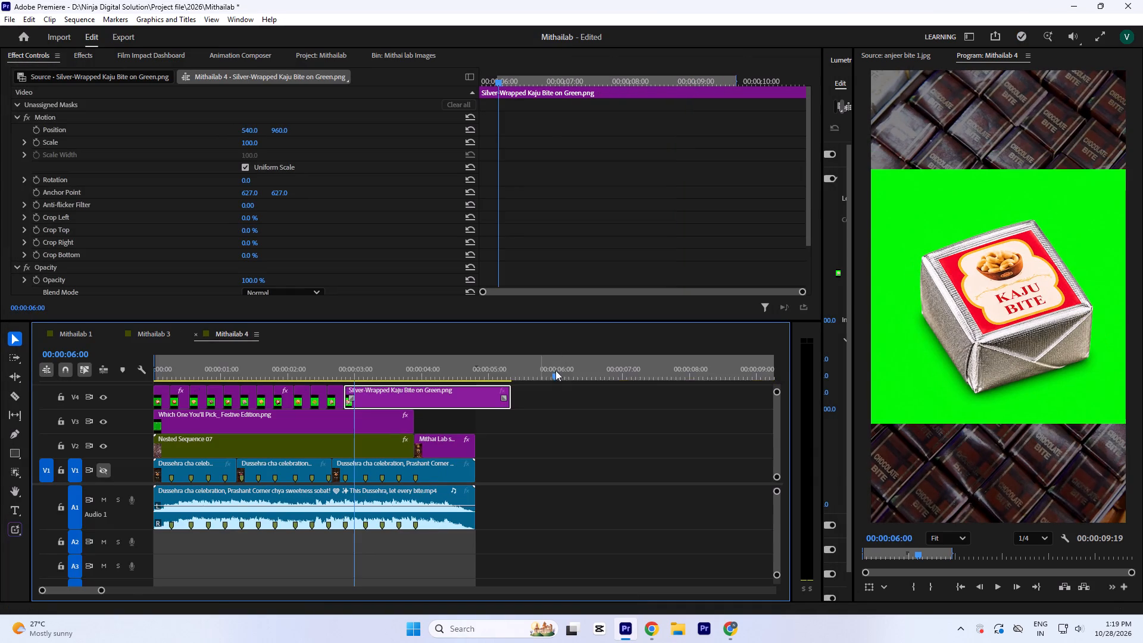
pyautogui.moveTo(513, 402); pyautogui.dragTo(379, 402)
pyautogui.press('=')
pyautogui.press('=')
pyautogui.moveTo(572, 399); pyautogui.dragTo(504, 408)
pyautogui.click(473, 370)
pyautogui.press('=')
pyautogui.click(524, 399)
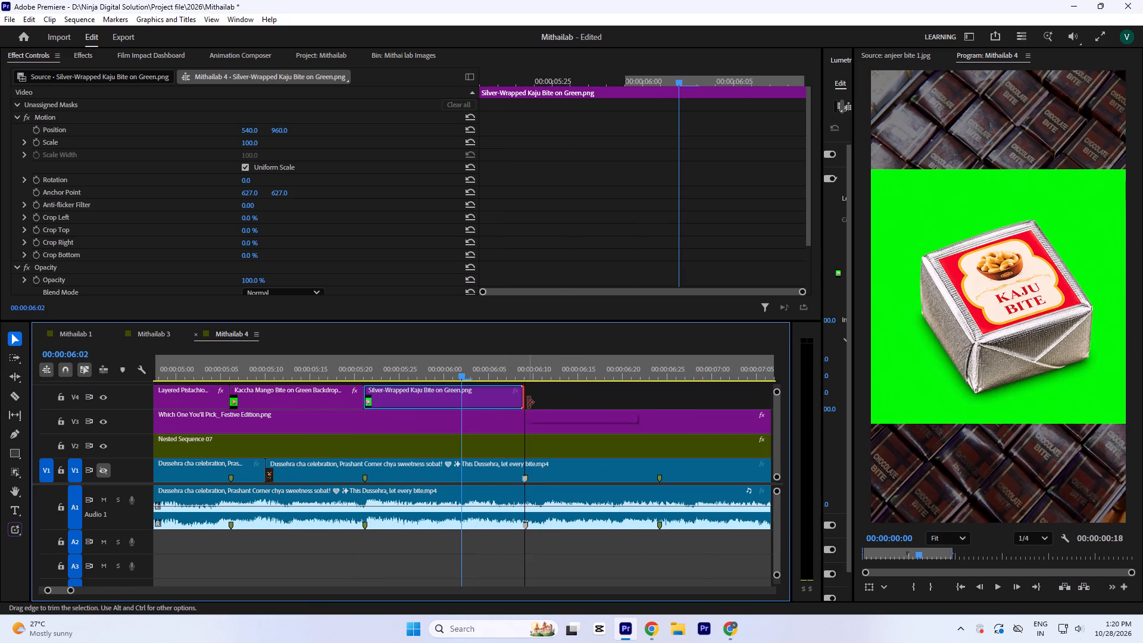
# Apply Ultra Key to the Silver-Wrapped Kaju Bite clip and sample its green backdrop as the key colour.
pyautogui.click(89, 53)
pyautogui.doubleClick(98, 185)
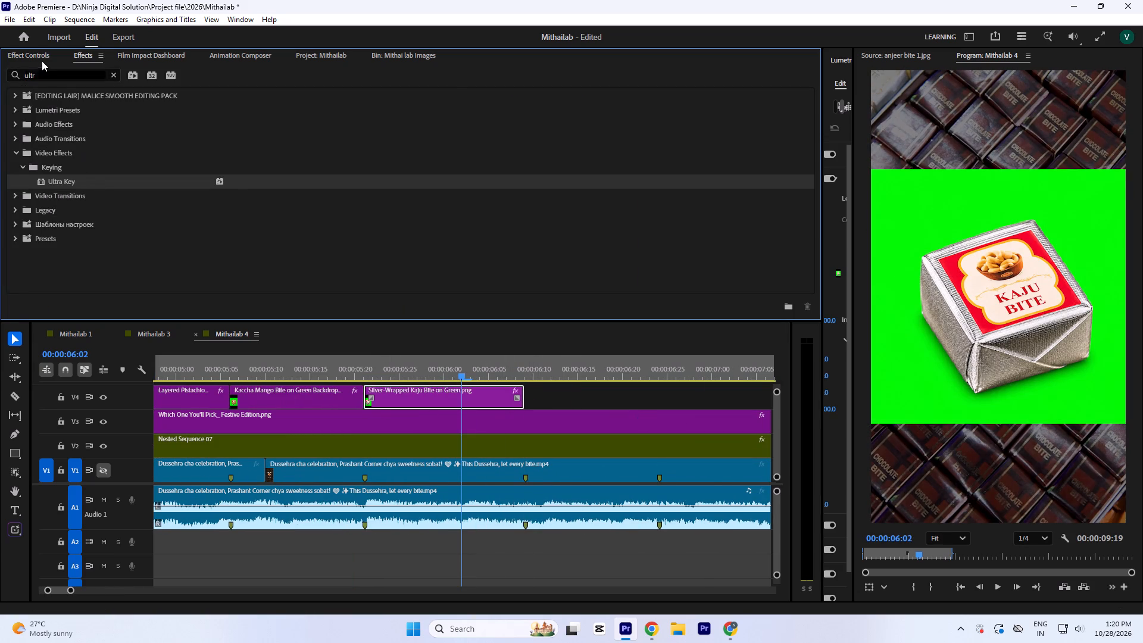
pyautogui.click(42, 56)
pyautogui.scroll(-10, 106, 183)
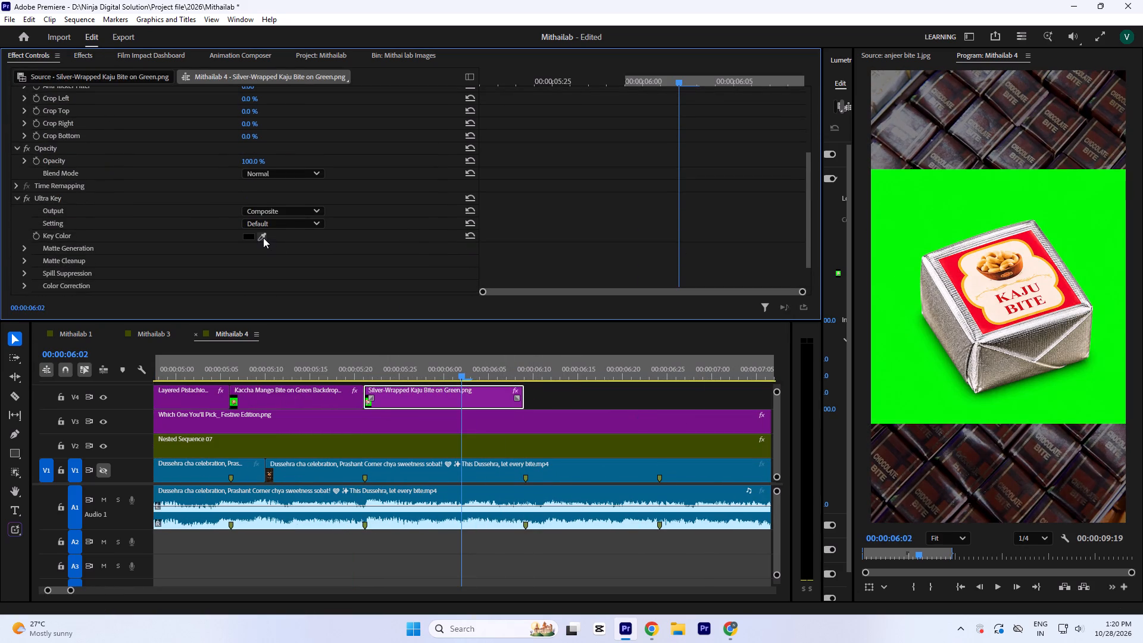
pyautogui.click(263, 238)
pyautogui.click(914, 214)
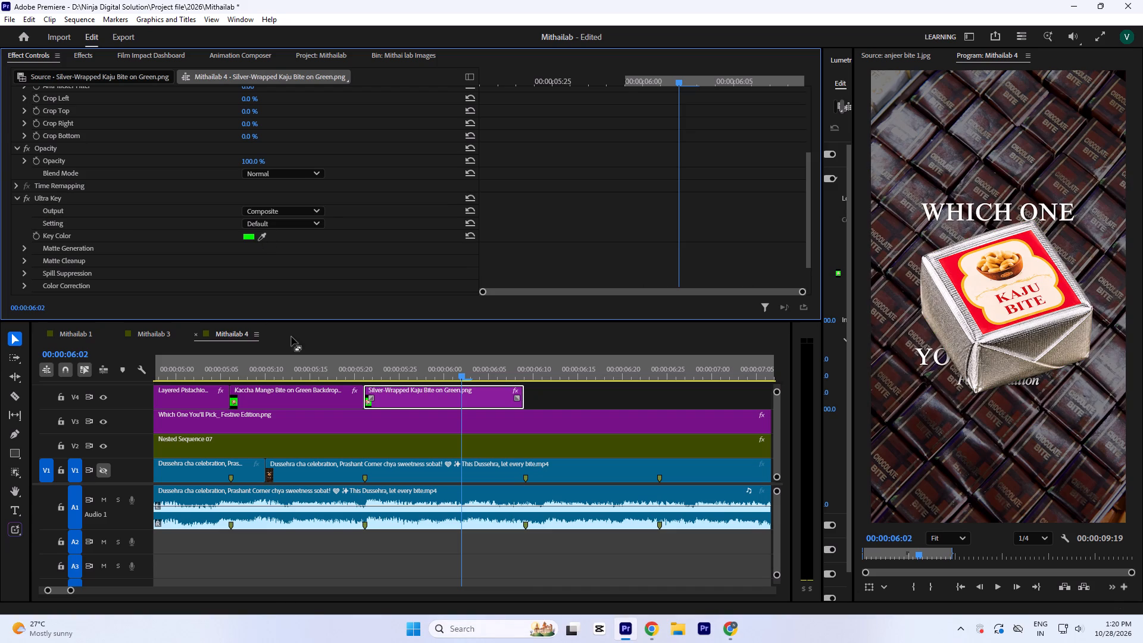
# Paste the copied Motion attributes onto the Silver-Wrapped Kaju Bite clip and set its vertical position to 878.
pyautogui.rightClick(451, 402)
pyautogui.click(509, 58)
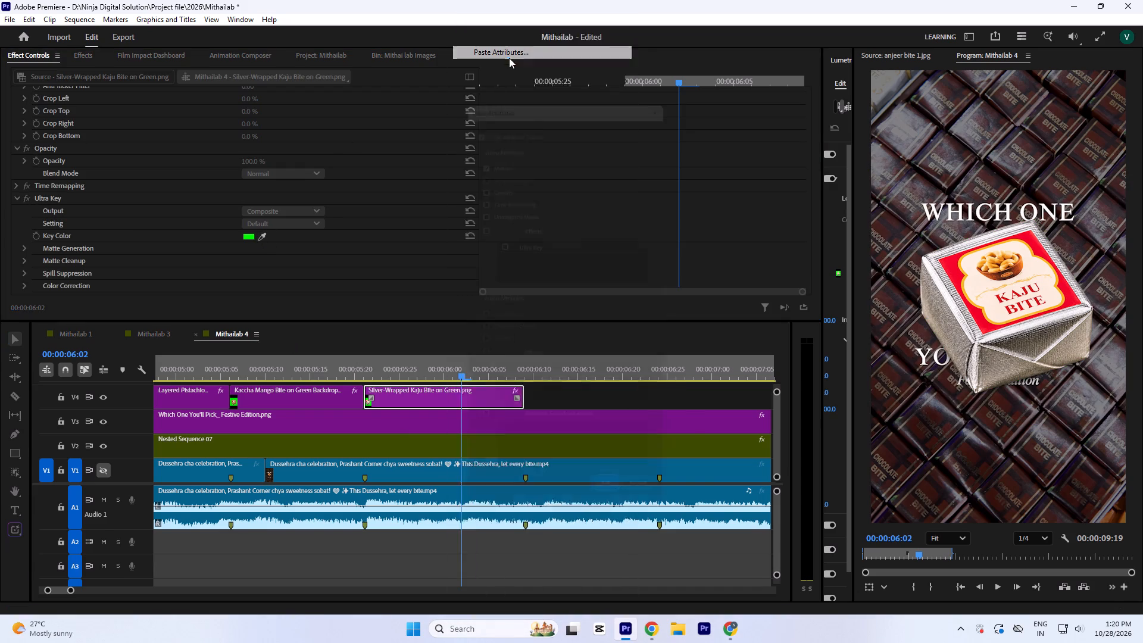
pyautogui.press('Return')
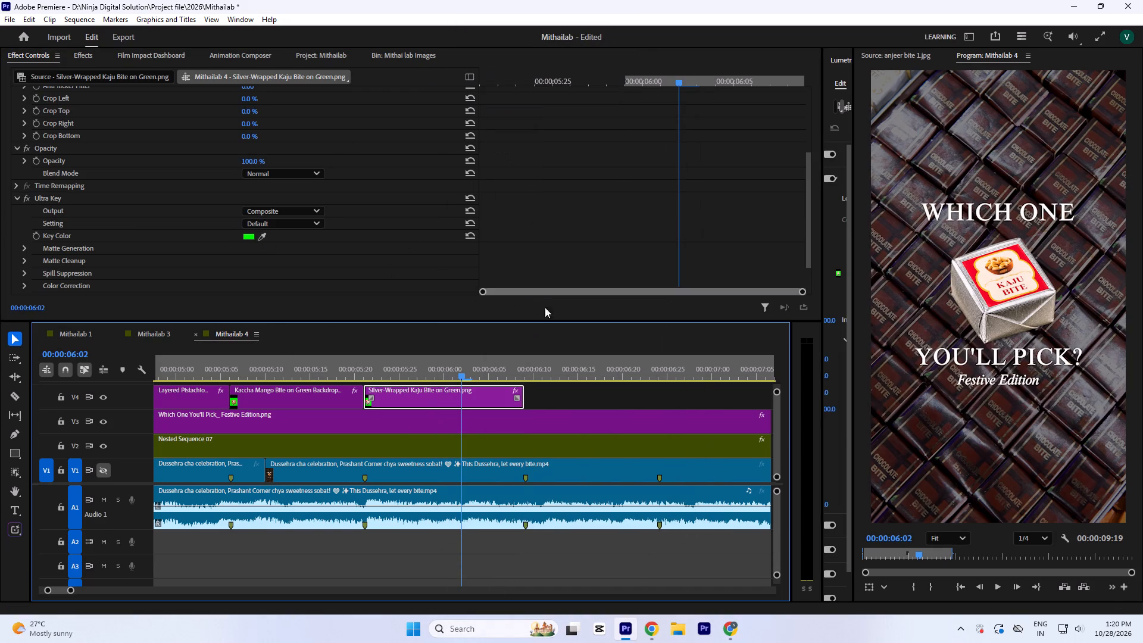
pyautogui.scroll(17, 370, 165)
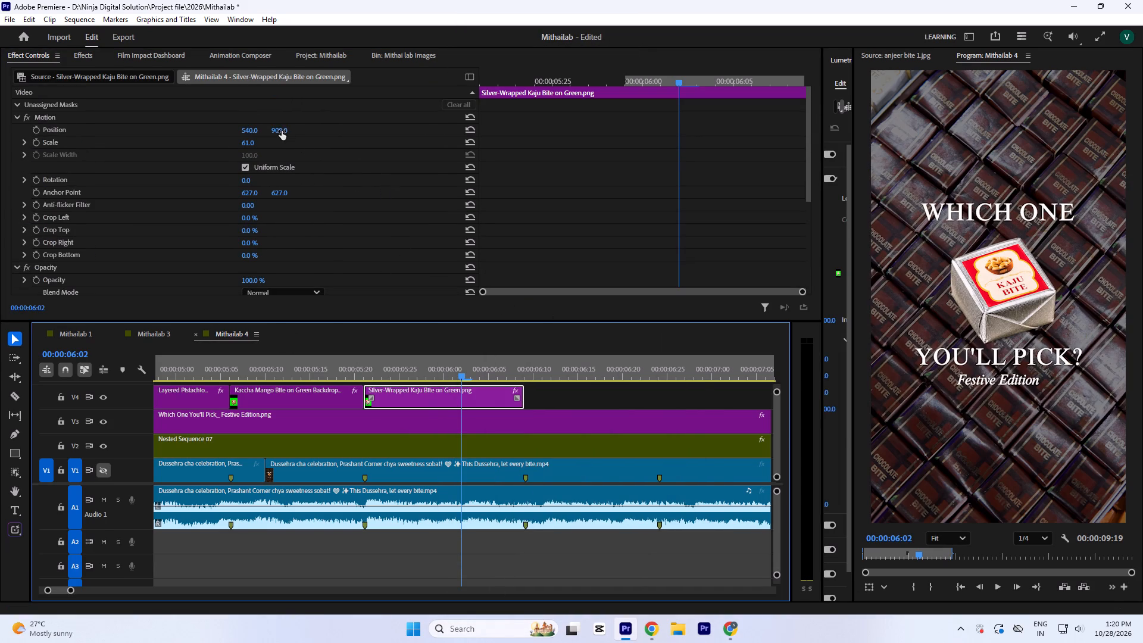
pyautogui.moveTo(281, 131); pyautogui.dragTo(282, 149)
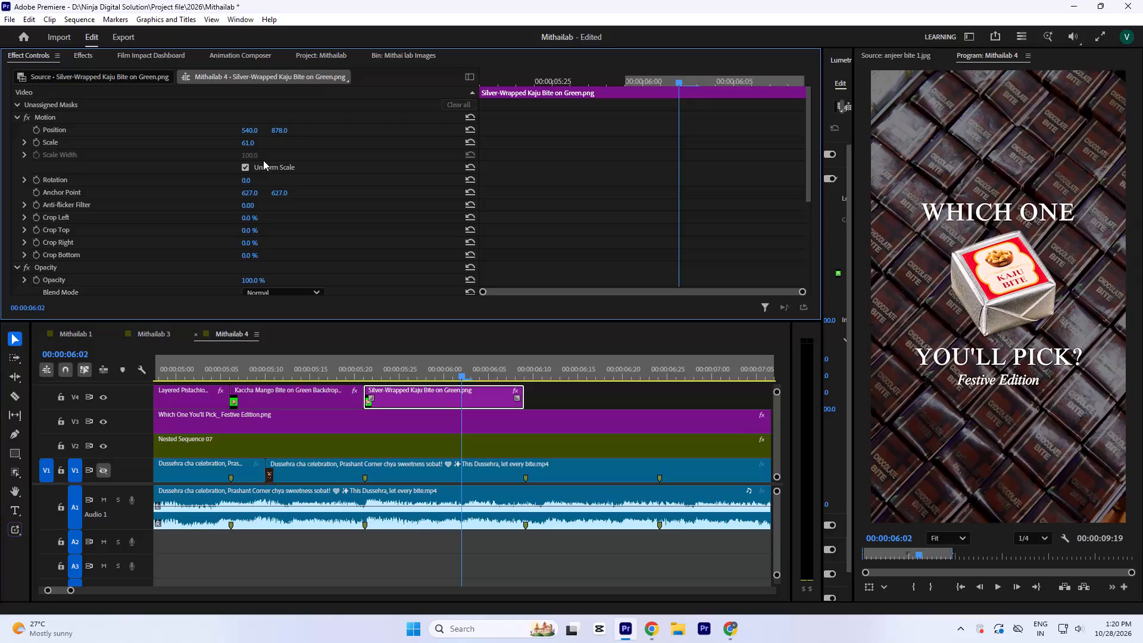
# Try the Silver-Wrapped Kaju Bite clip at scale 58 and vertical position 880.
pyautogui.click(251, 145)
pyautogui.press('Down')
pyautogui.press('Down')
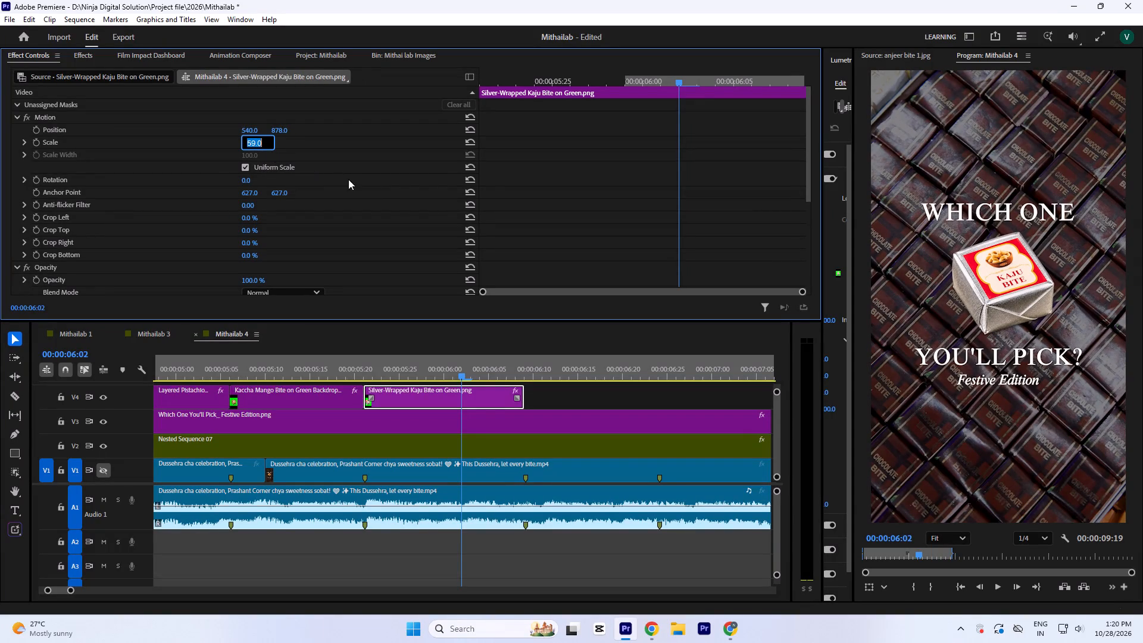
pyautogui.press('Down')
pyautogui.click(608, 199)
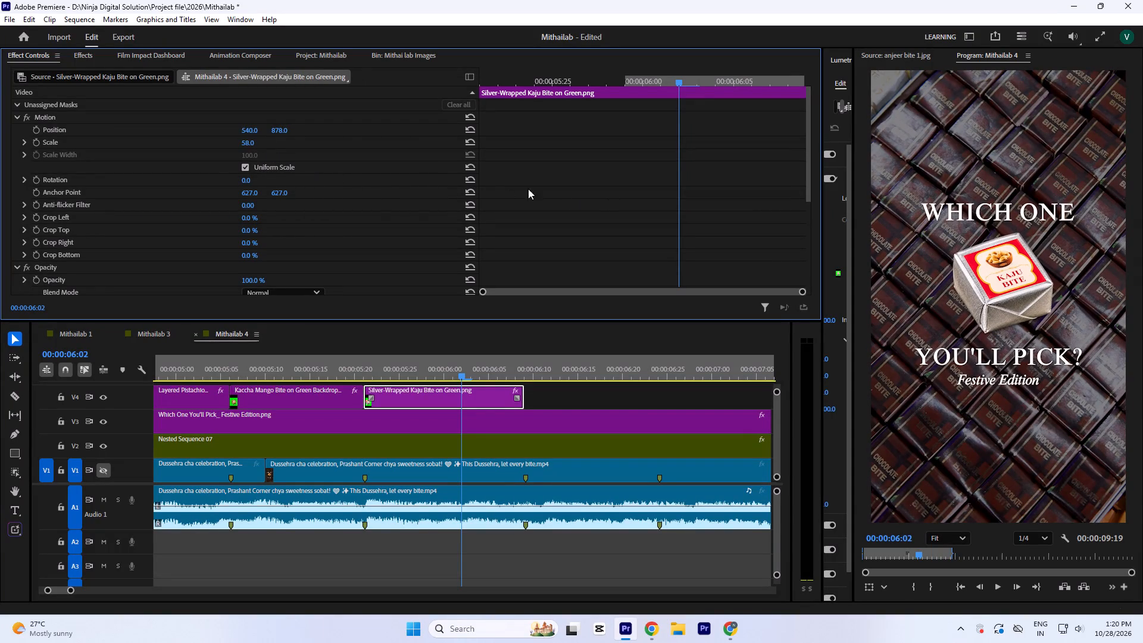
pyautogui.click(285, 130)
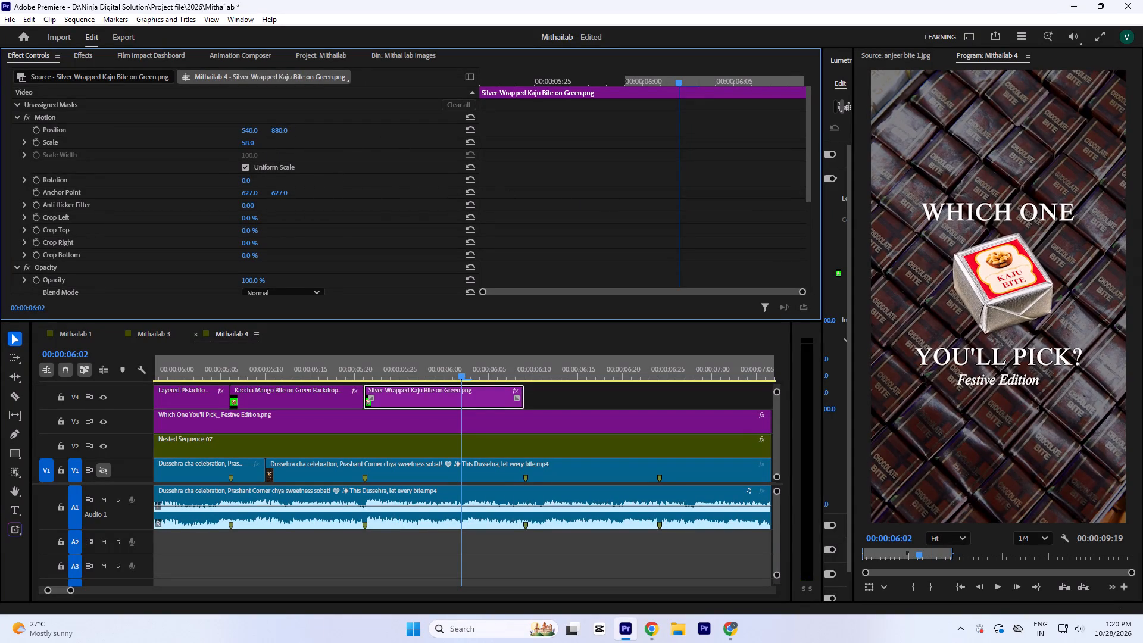
# Move the playhead to the end of the Silver-Wrapped Kaju Bite clip at 00:00:06:09 and save the project.
pyautogui.click(446, 361)
pyautogui.press('-')
pyautogui.press('-')
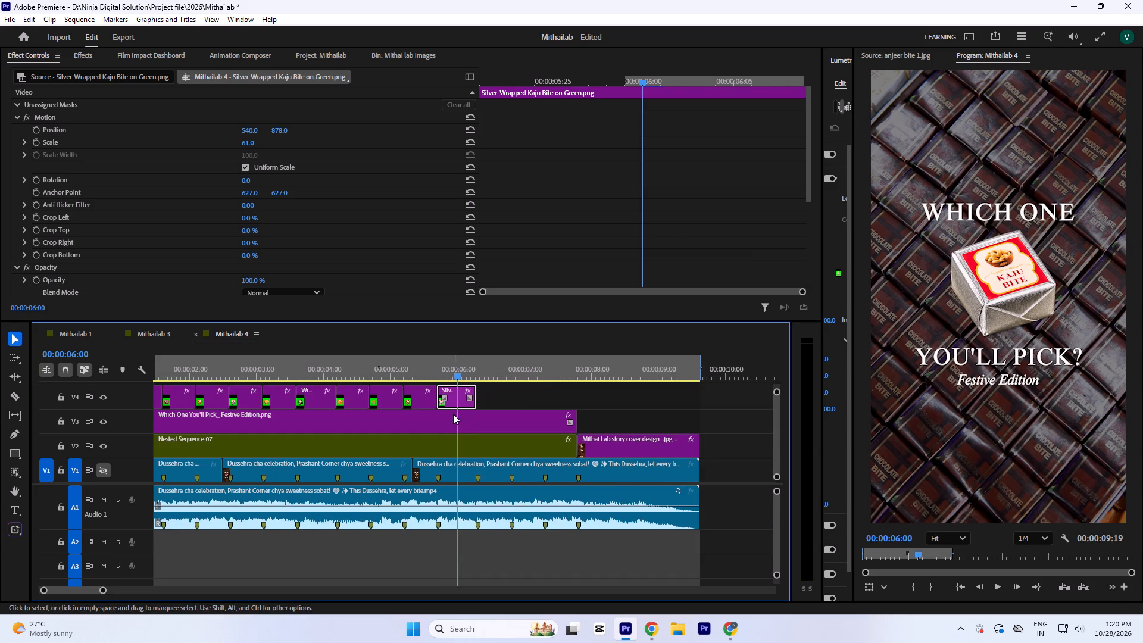
pyautogui.click(478, 370)
pyautogui.press('=')
pyautogui.hotkey('ctrl', 's')
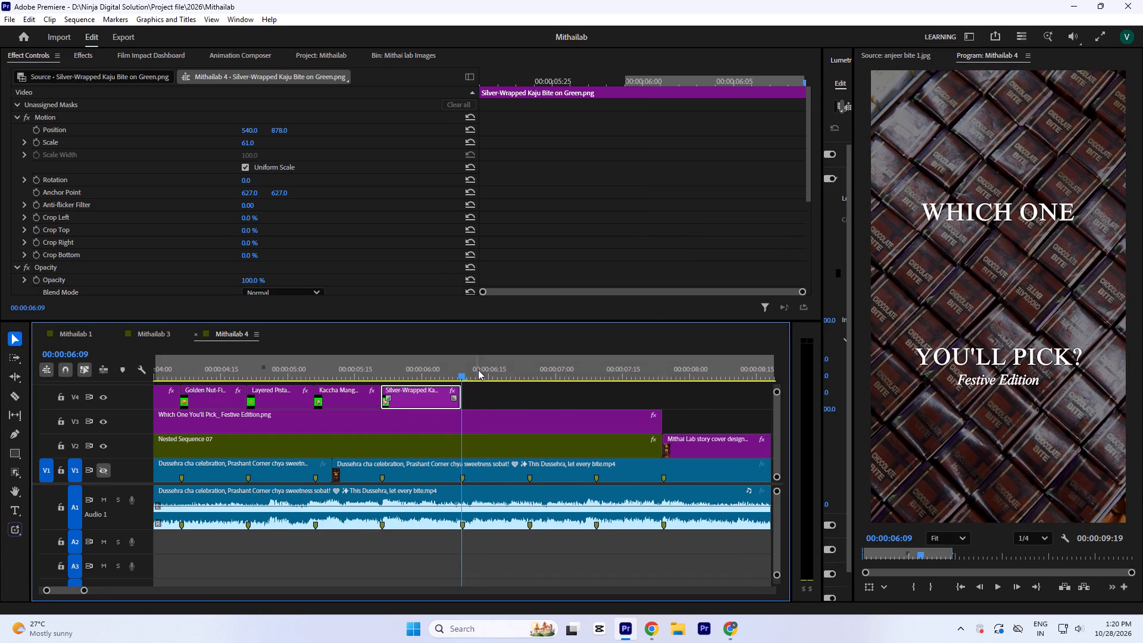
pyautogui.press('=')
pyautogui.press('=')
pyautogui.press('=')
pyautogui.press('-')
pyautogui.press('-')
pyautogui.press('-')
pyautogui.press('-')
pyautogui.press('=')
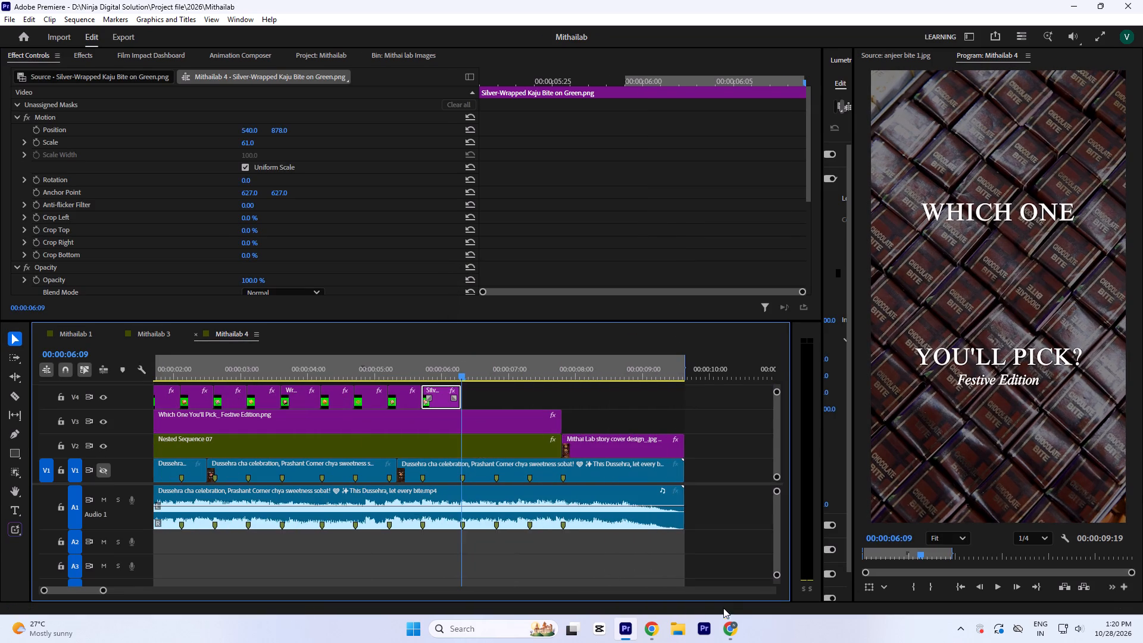
# Download the generated unwrapped Kaju Bite piece on green from the ChatGPT conversation in Chrome.
pyautogui.click(731, 629)
pyautogui.click(659, 488)
pyautogui.scroll(-10, 659, 488)
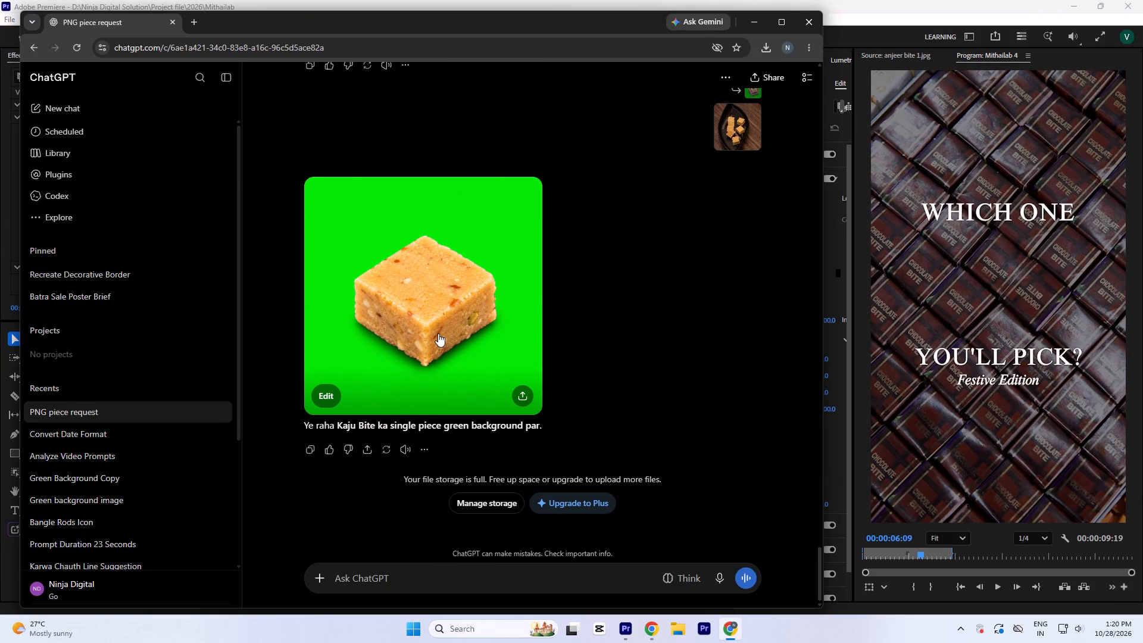
pyautogui.click(438, 333)
pyautogui.click(620, 80)
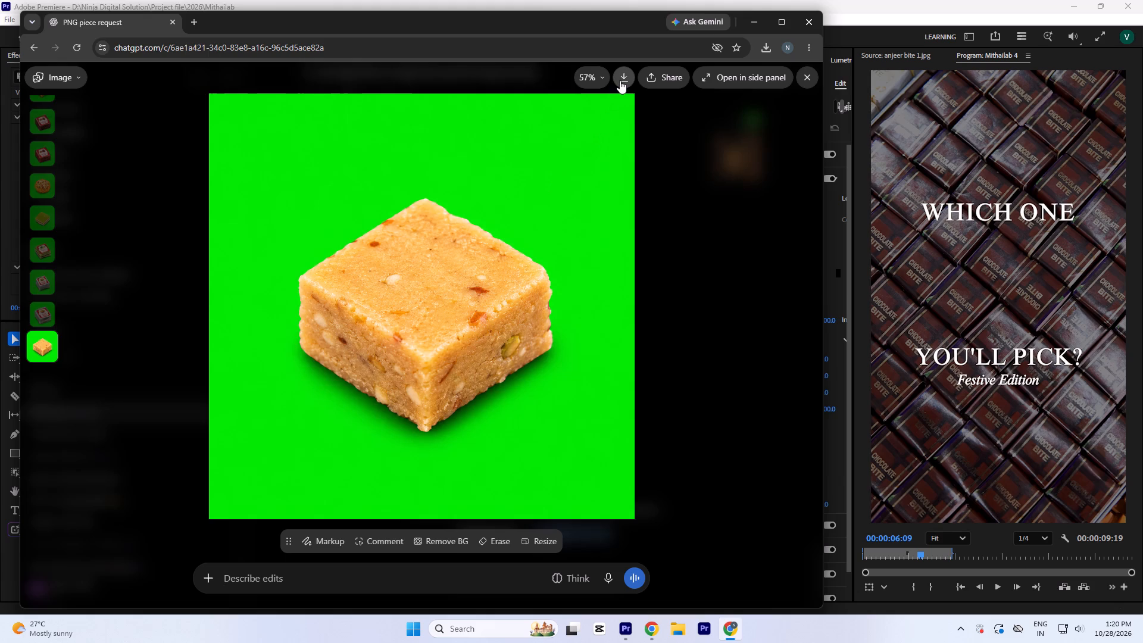
pyautogui.press('Return')
# Bring the downloaded Nutty Indian Sweet Cube image into Premiere on V4 against the Silver-Wrapped Kaju Bite clip's end, and scale it to the frame size.
pyautogui.moveTo(633, 89); pyautogui.dragTo(617, 222)
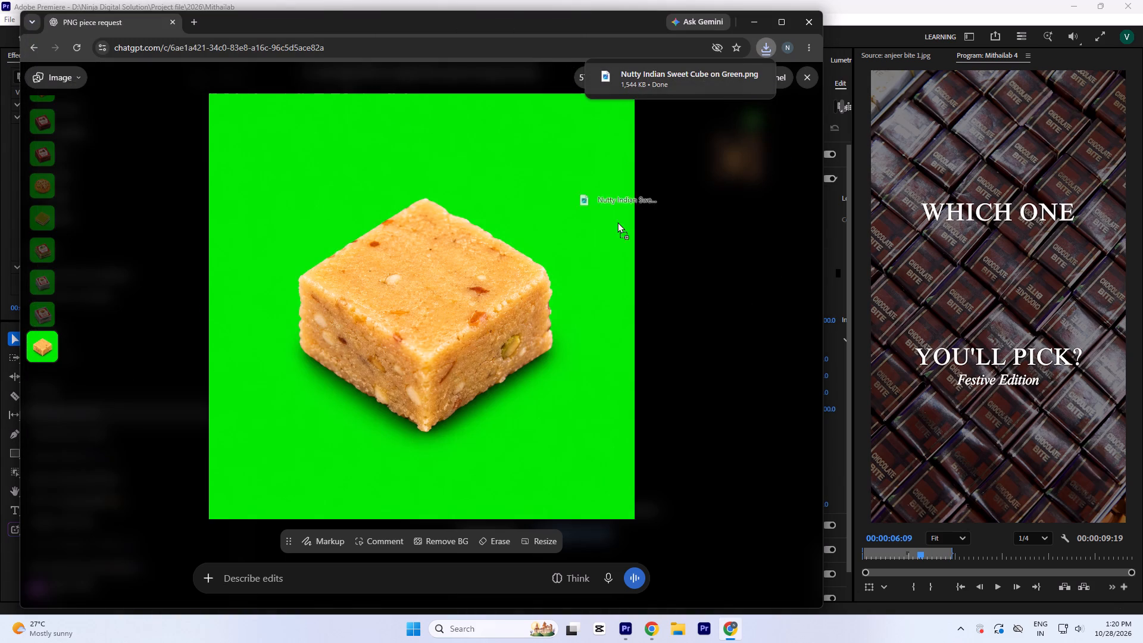
pyautogui.moveTo(617, 222); pyautogui.dragTo(487, 398)
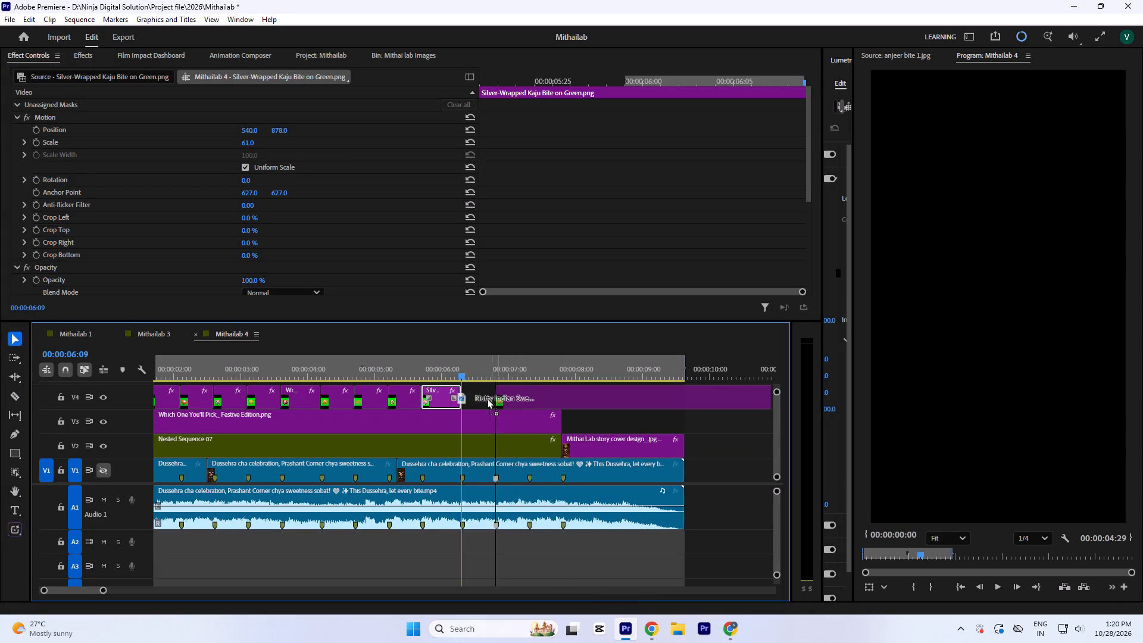
pyautogui.moveTo(487, 398); pyautogui.dragTo(467, 398)
pyautogui.click(489, 398)
pyautogui.click(486, 367)
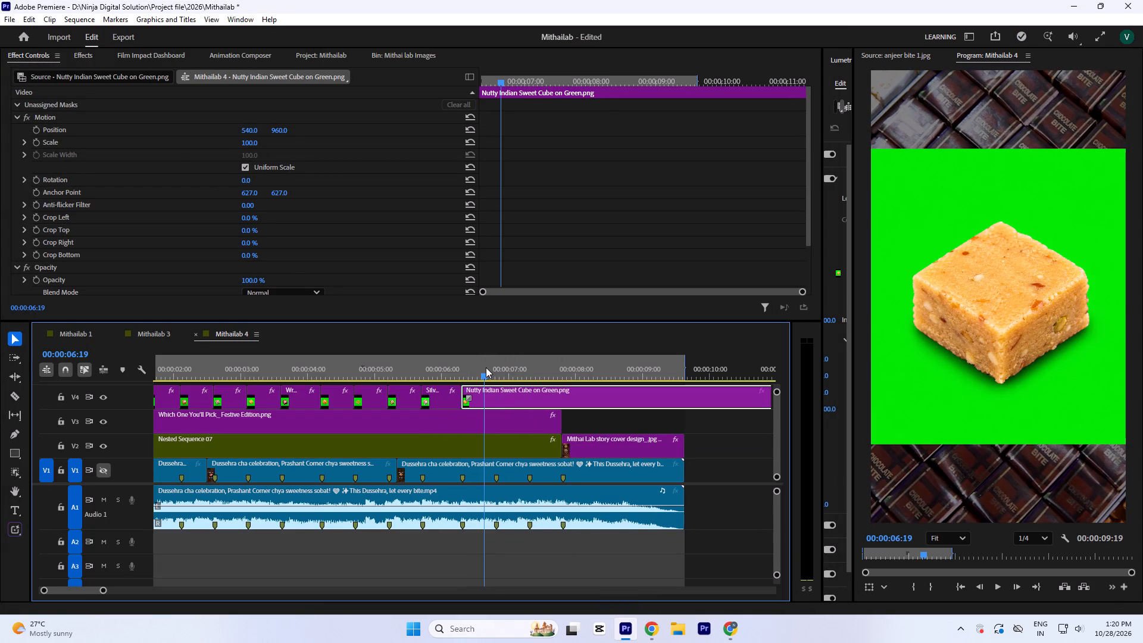
pyautogui.press('a')
# Trim the end of the Nutty Indian Sweet Cube clip back to the next beat marker, at about 00:00:06:24.
pyautogui.press('-')
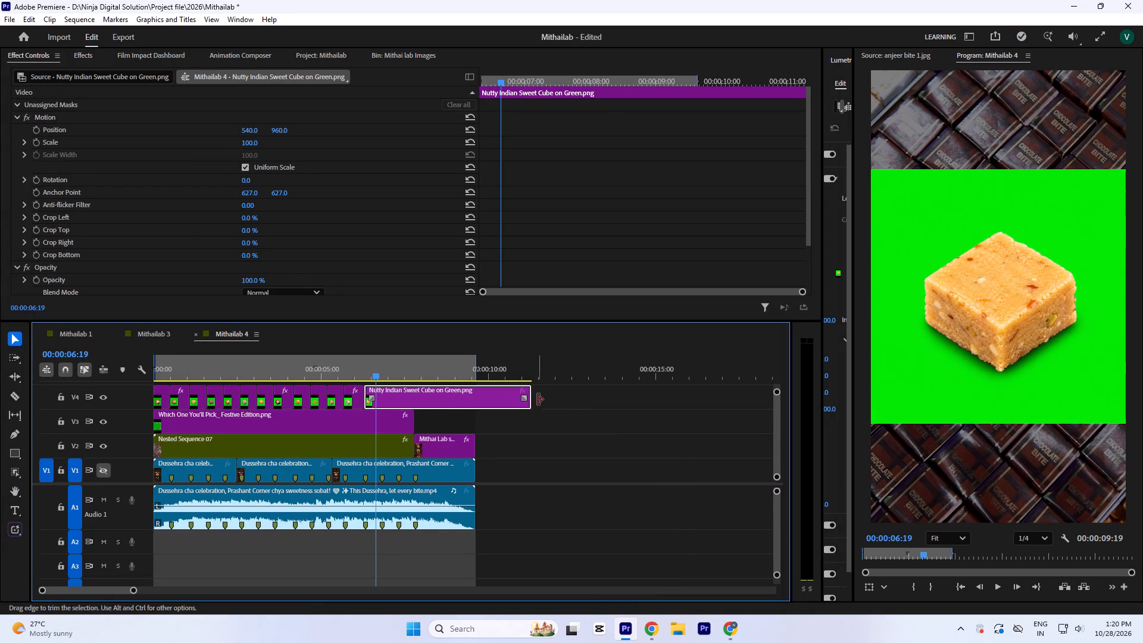
pyautogui.moveTo(538, 400); pyautogui.dragTo(401, 406)
pyautogui.press('=')
pyautogui.press('=')
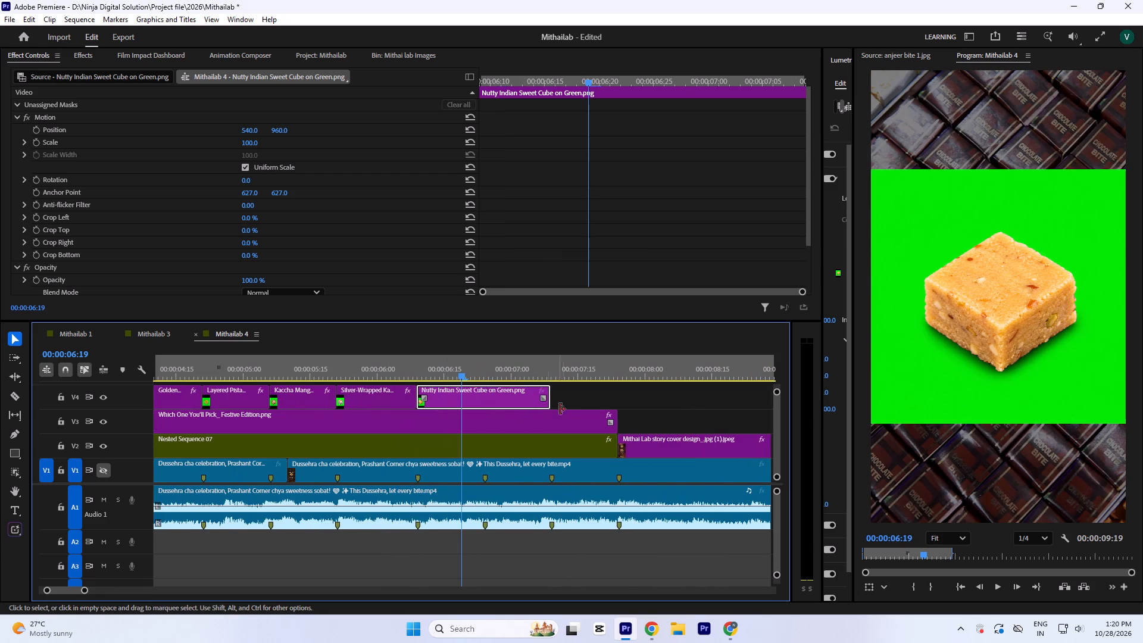
pyautogui.moveTo(558, 397); pyautogui.dragTo(489, 411)
# Paste only the copied Motion attributes onto the Nutty Indian Sweet Cube clip.
pyautogui.press('=')
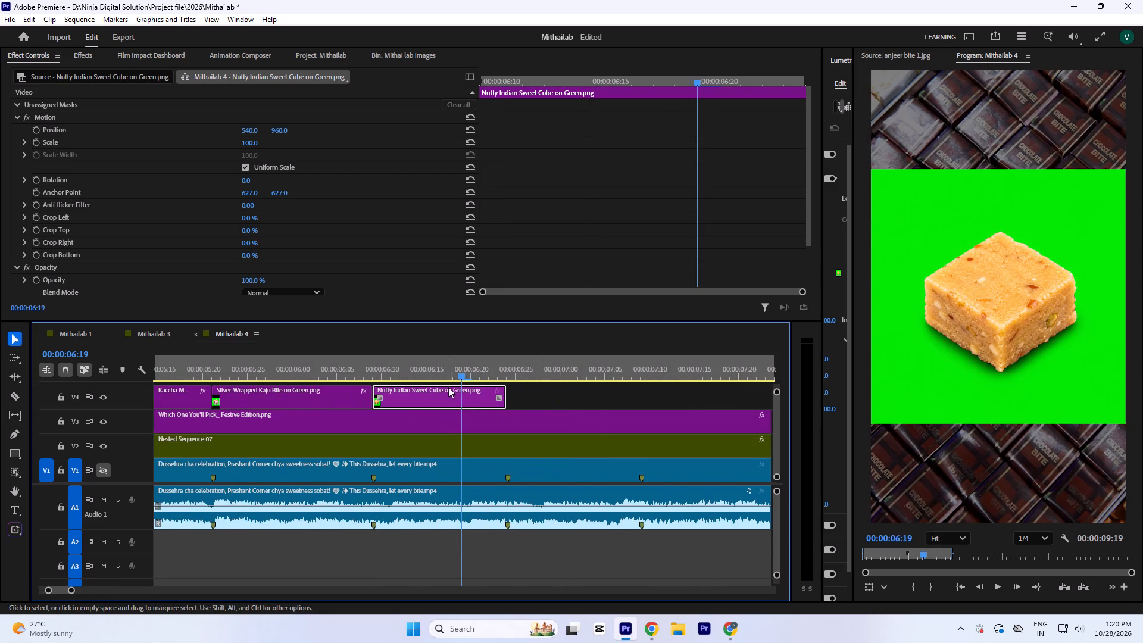
pyautogui.rightClick(460, 402)
pyautogui.click(504, 49)
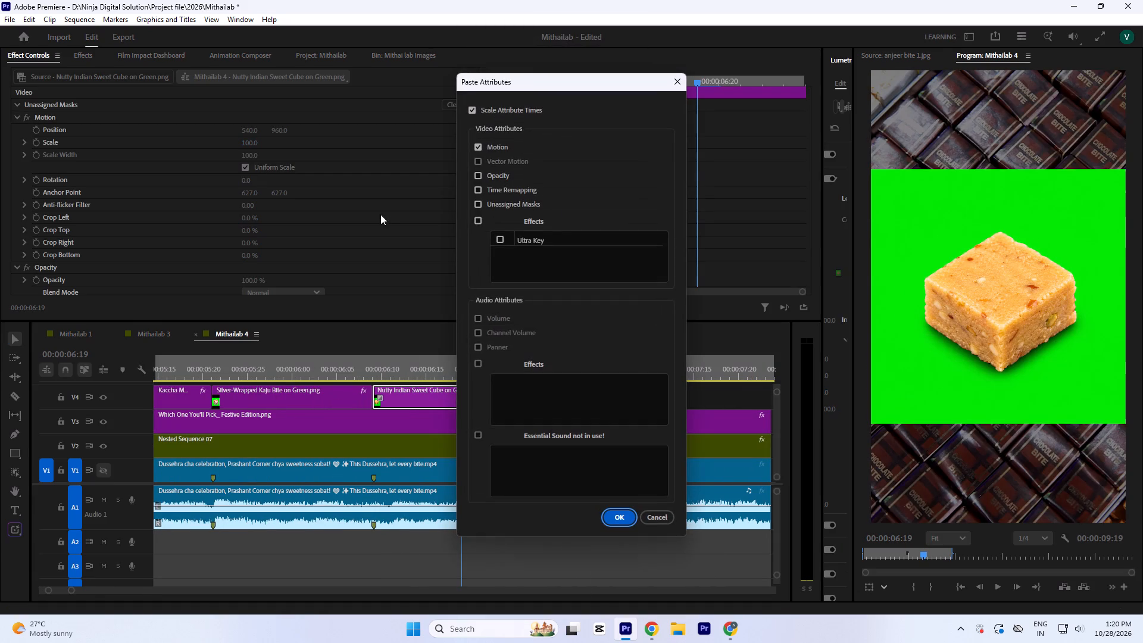
pyautogui.press('Return')
# Apply Ultra Key to the Nutty Indian Sweet Cube clip and sample its green backdrop as the key colour.
pyautogui.click(85, 55)
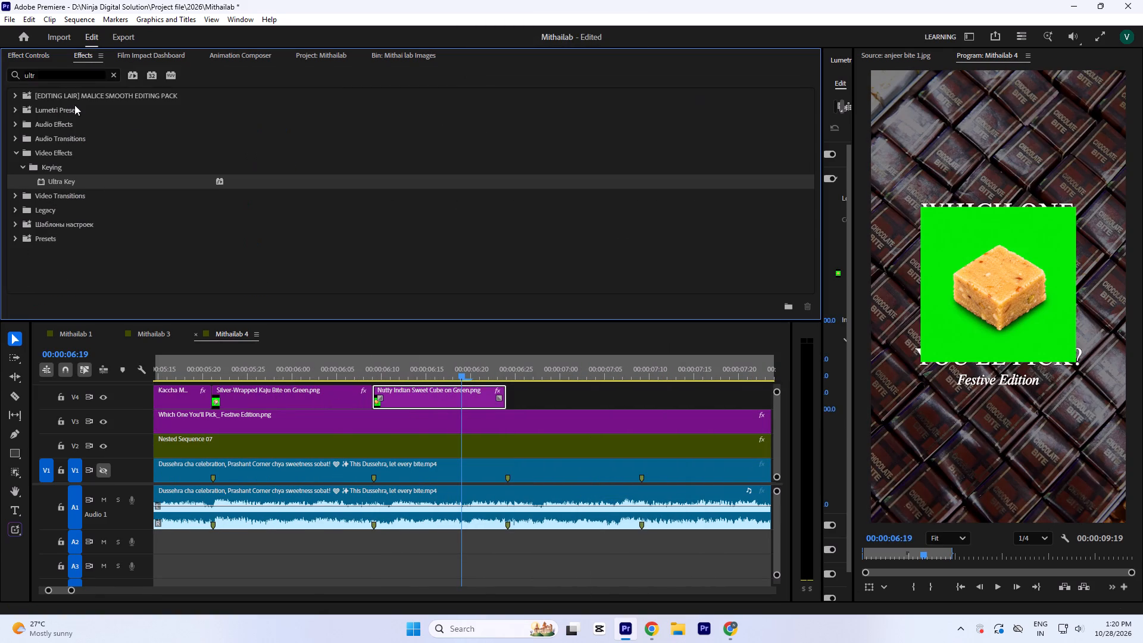
pyautogui.doubleClick(71, 184)
pyautogui.click(38, 57)
pyautogui.scroll(-8, 121, 211)
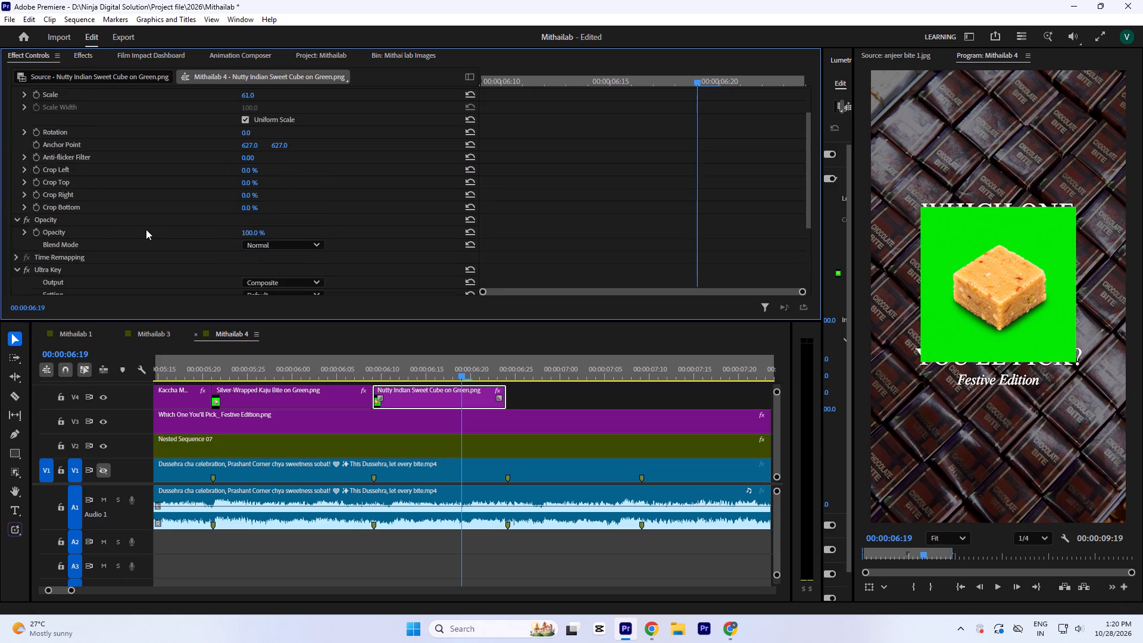
pyautogui.scroll(-3, 146, 229)
pyautogui.click(263, 227)
pyautogui.click(939, 246)
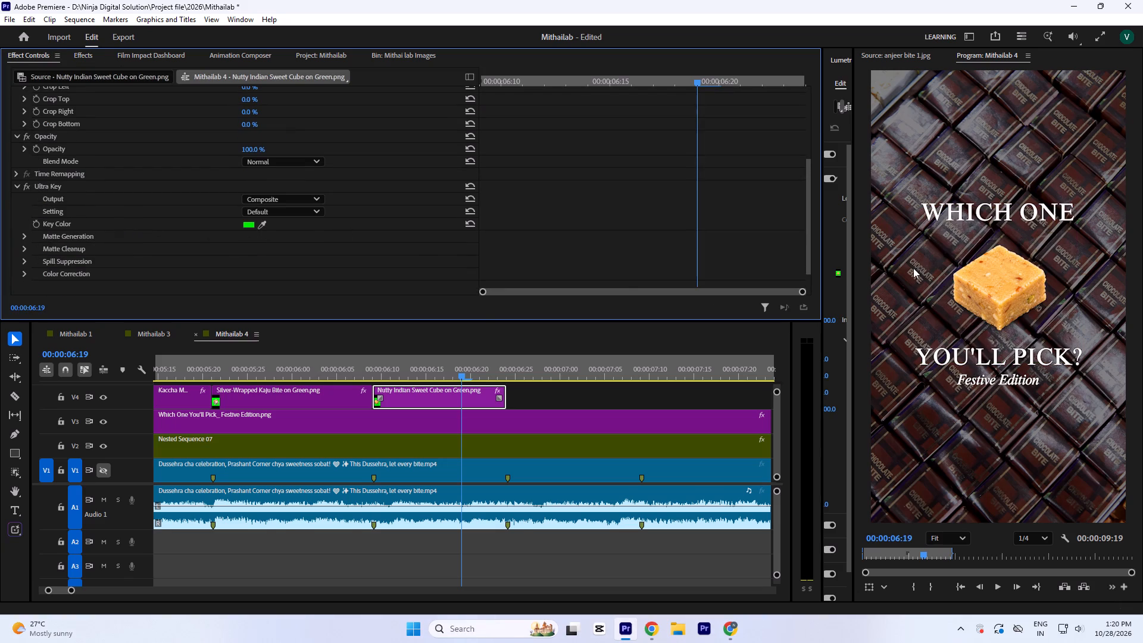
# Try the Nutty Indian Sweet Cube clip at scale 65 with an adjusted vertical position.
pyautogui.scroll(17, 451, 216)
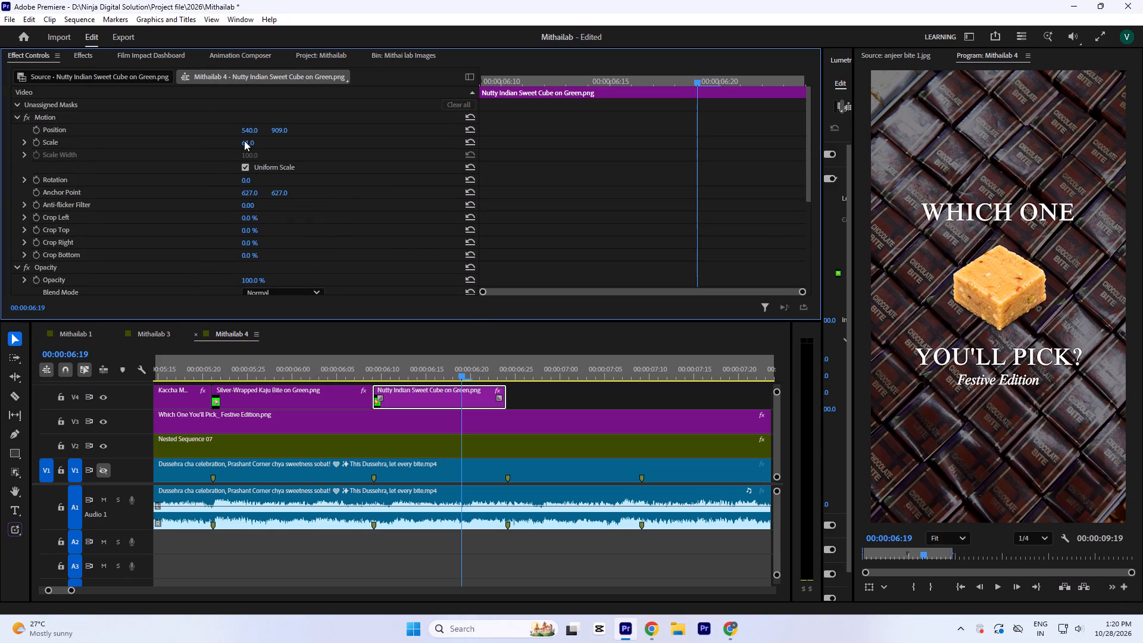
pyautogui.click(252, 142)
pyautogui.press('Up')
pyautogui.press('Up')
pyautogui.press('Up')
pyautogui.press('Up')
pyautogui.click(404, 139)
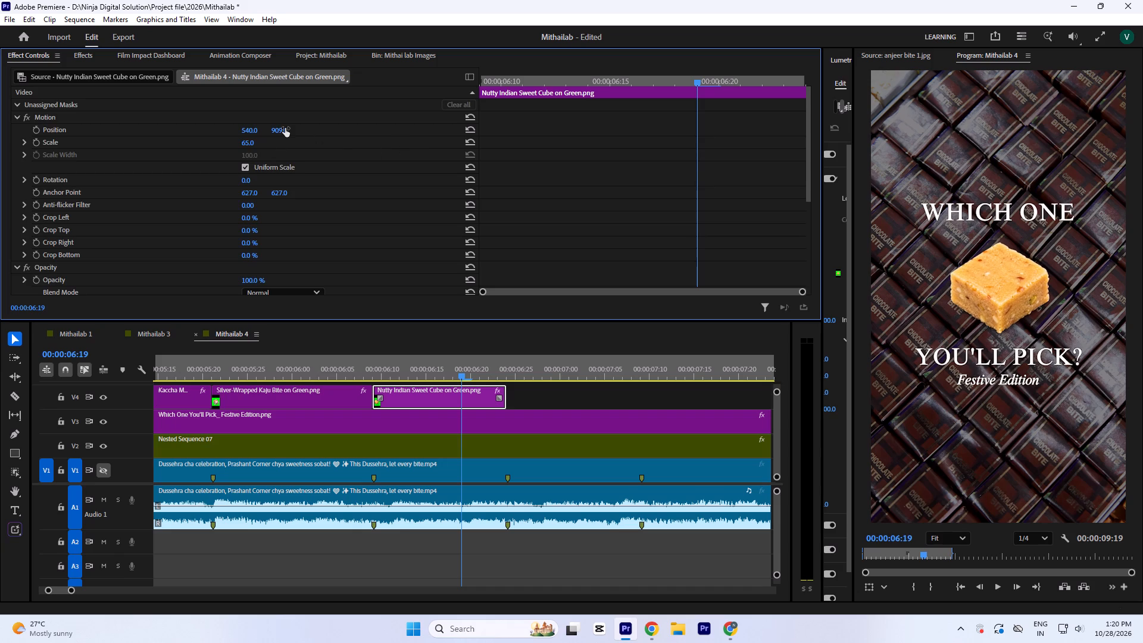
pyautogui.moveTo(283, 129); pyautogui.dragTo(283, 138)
# Save the project with the playhead at 00:00:06:17 and clear the clip selection.
pyautogui.click(445, 369)
pyautogui.hotkey('ctrl', 's')
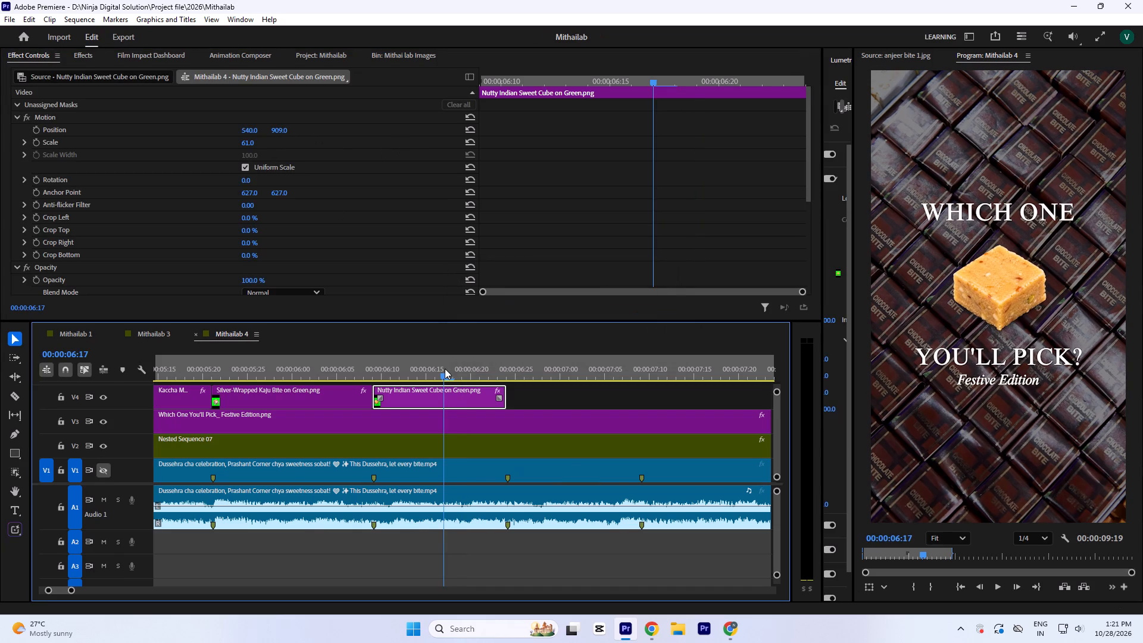
pyautogui.press('-')
pyautogui.click(525, 399)
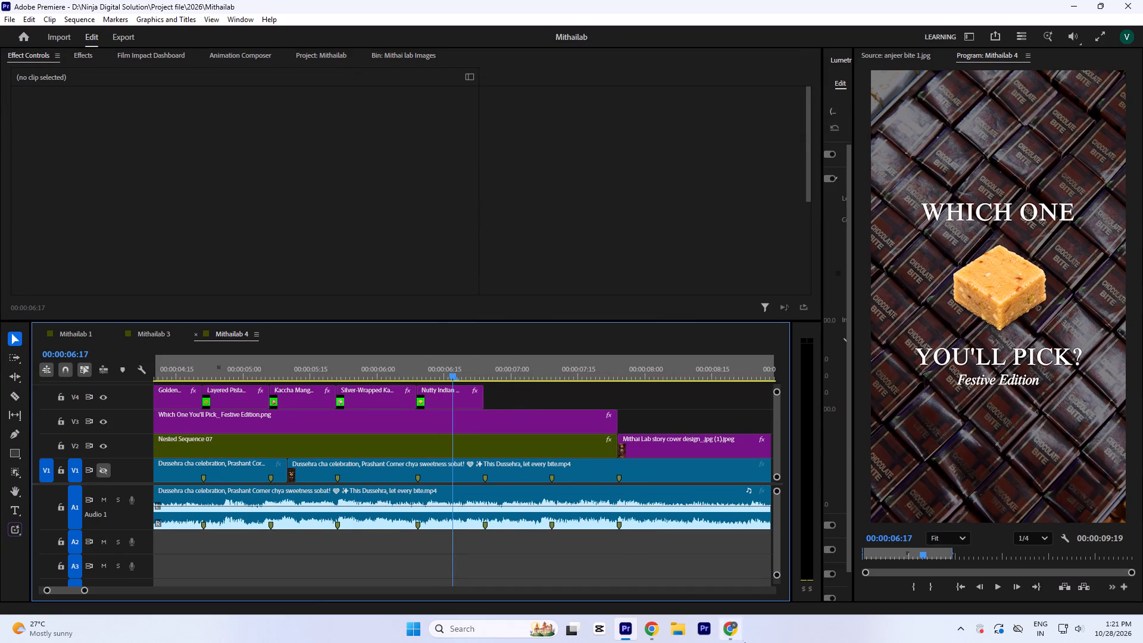
# Switch to ChatGPT in Chrome, start a photo upload and preview the kaju bite 2 and kaju bite photos.
pyautogui.click(734, 636)
pyautogui.click(120, 327)
pyautogui.scroll(-7, 170, 335)
pyautogui.scroll(-5, 333, 436)
pyautogui.click(323, 582)
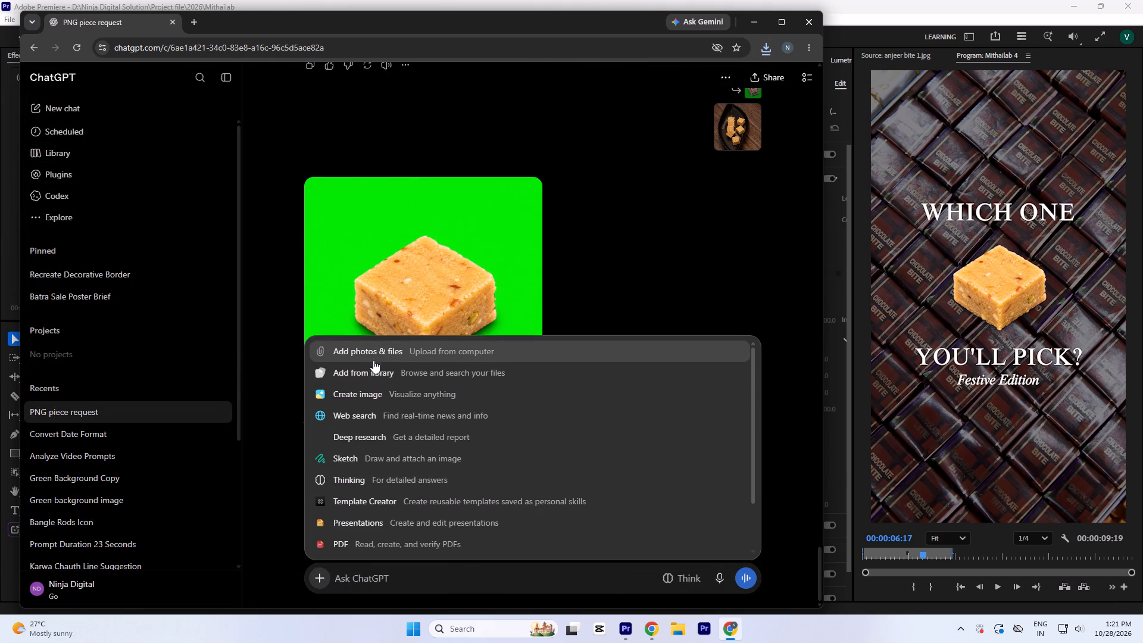
pyautogui.click(373, 354)
pyautogui.scroll(3, 364, 260)
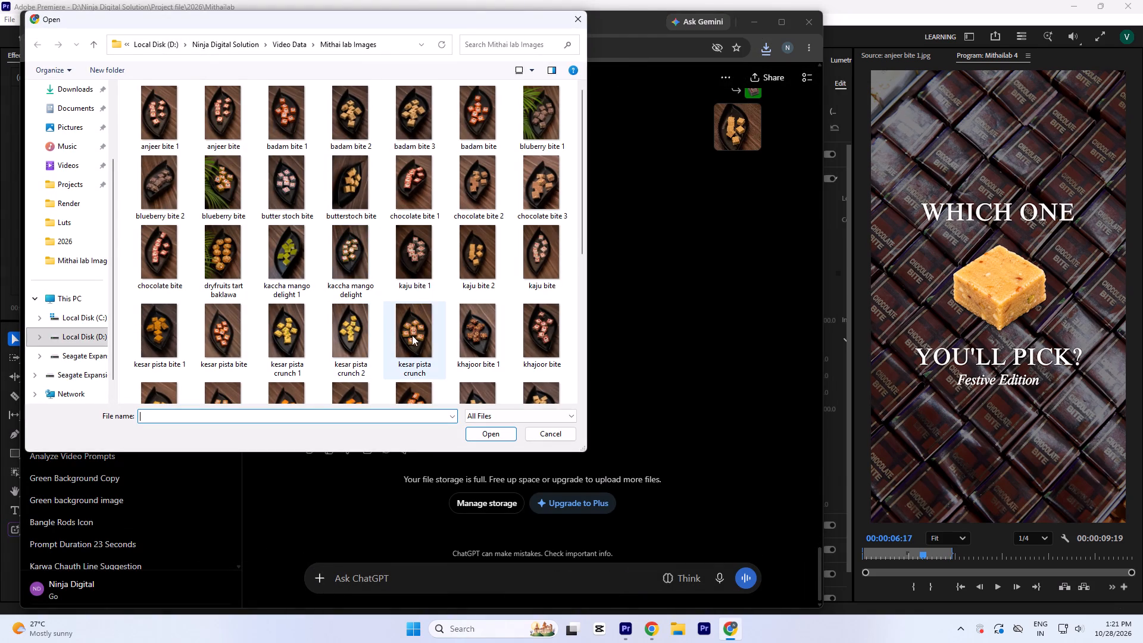
pyautogui.rightClick(473, 257)
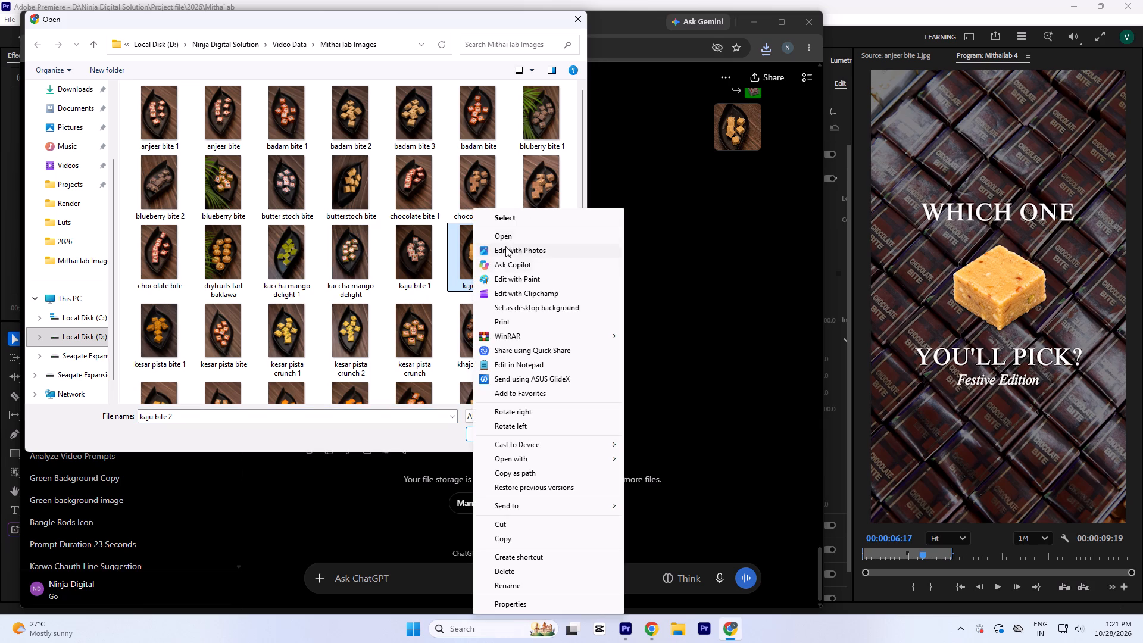
pyautogui.click(511, 239)
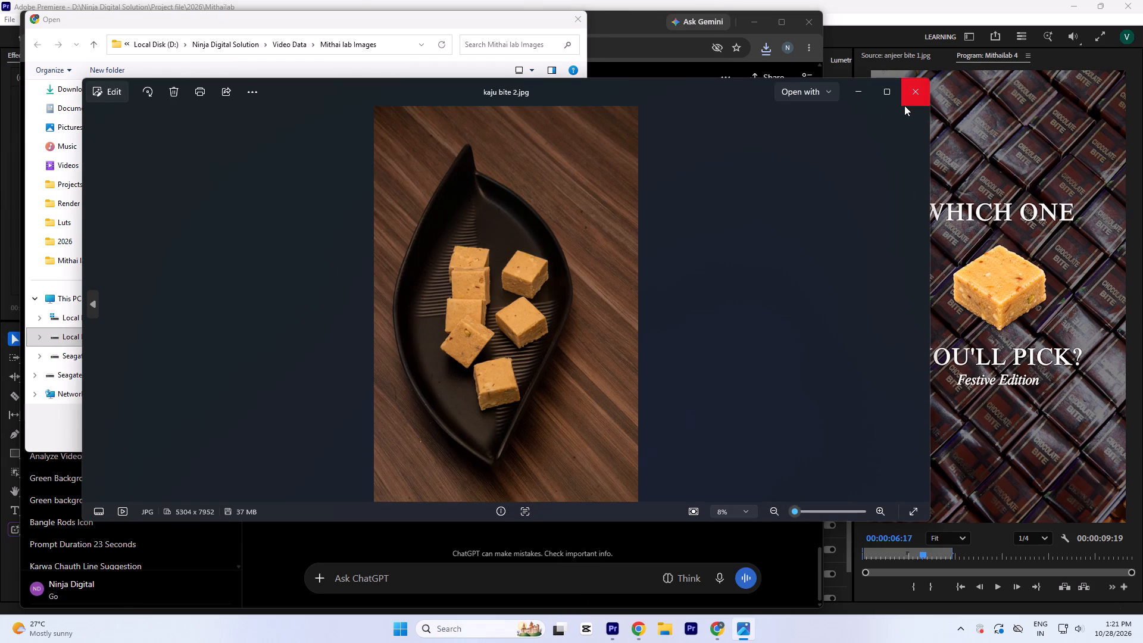
pyautogui.click(909, 102)
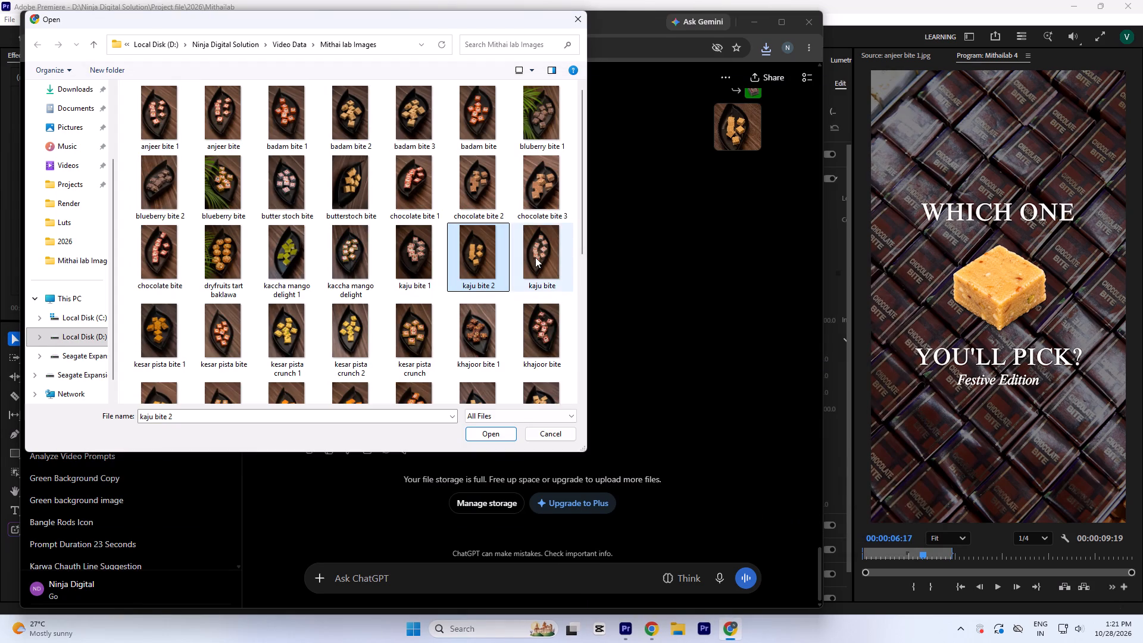
pyautogui.rightClick(539, 261)
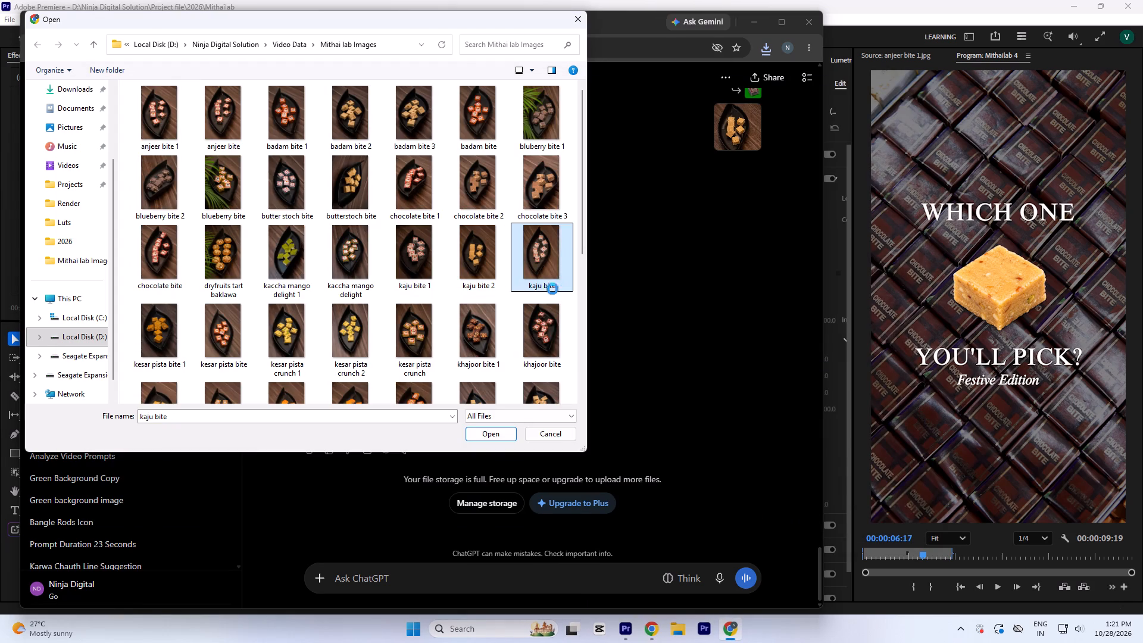
pyautogui.click(580, 237)
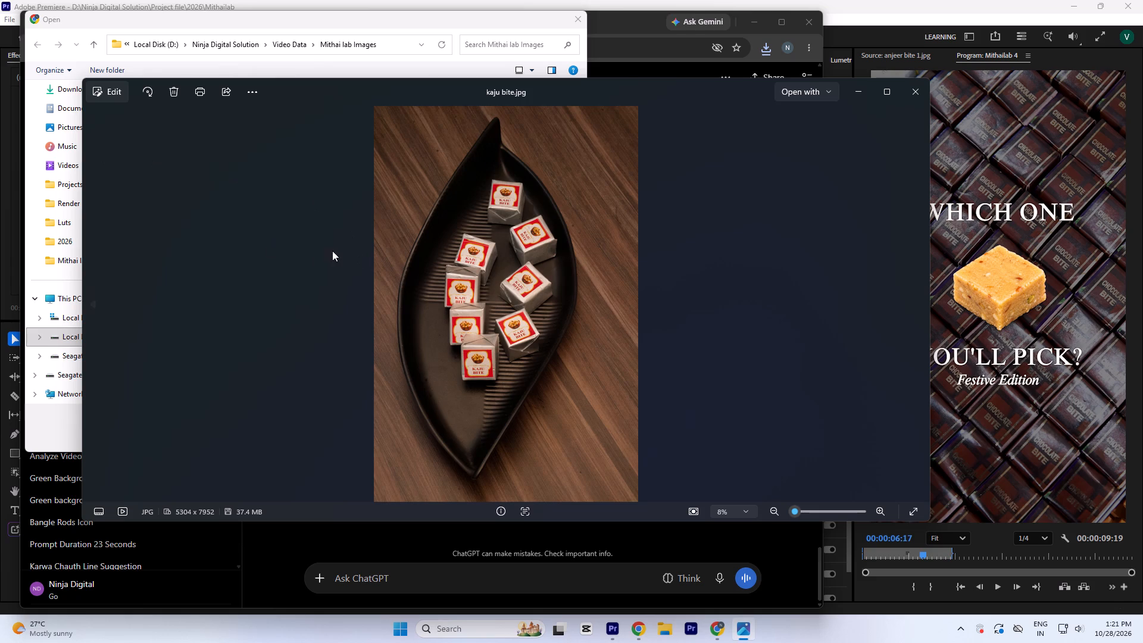
pyautogui.scroll(11, 426, 342)
pyautogui.click(919, 86)
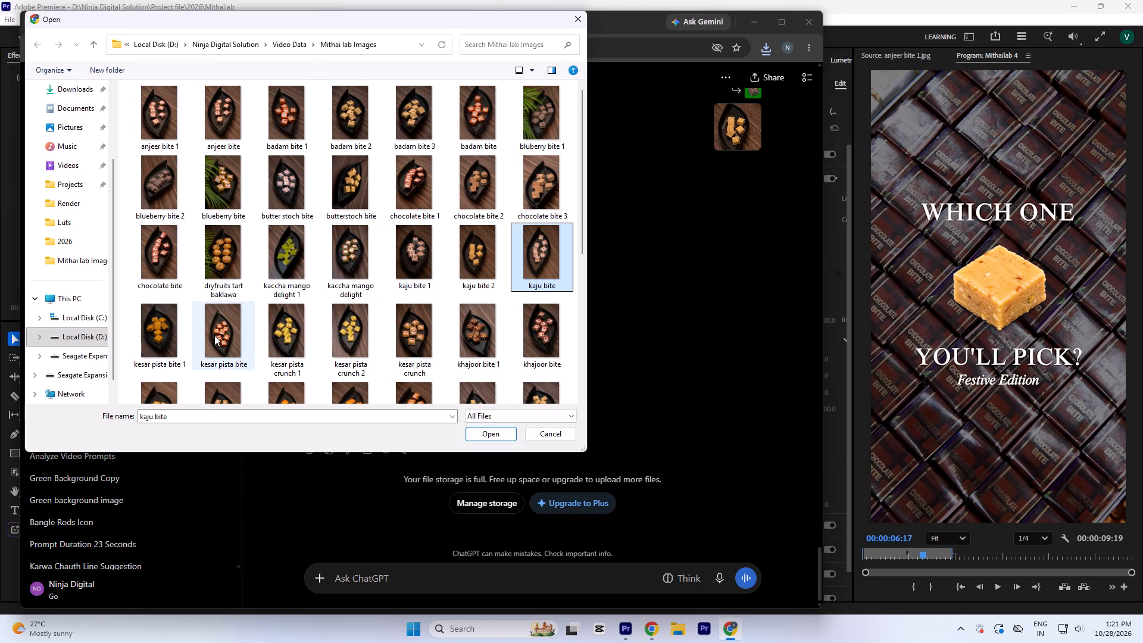
pyautogui.click(218, 335)
pyautogui.rightClick(153, 331)
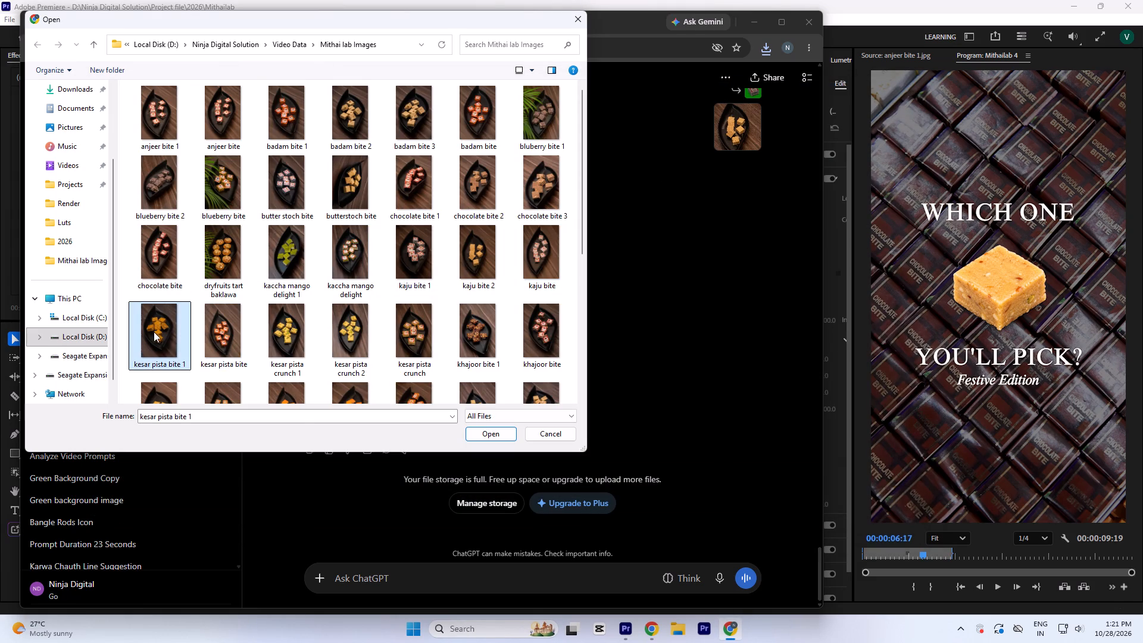
pyautogui.click(206, 233)
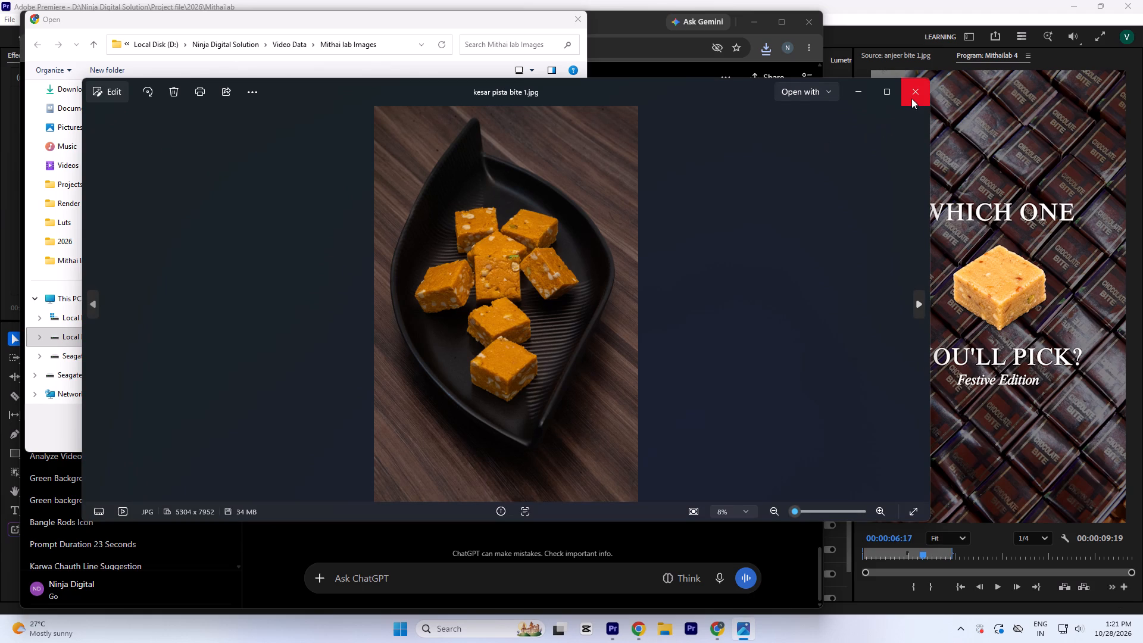
pyautogui.click(911, 98)
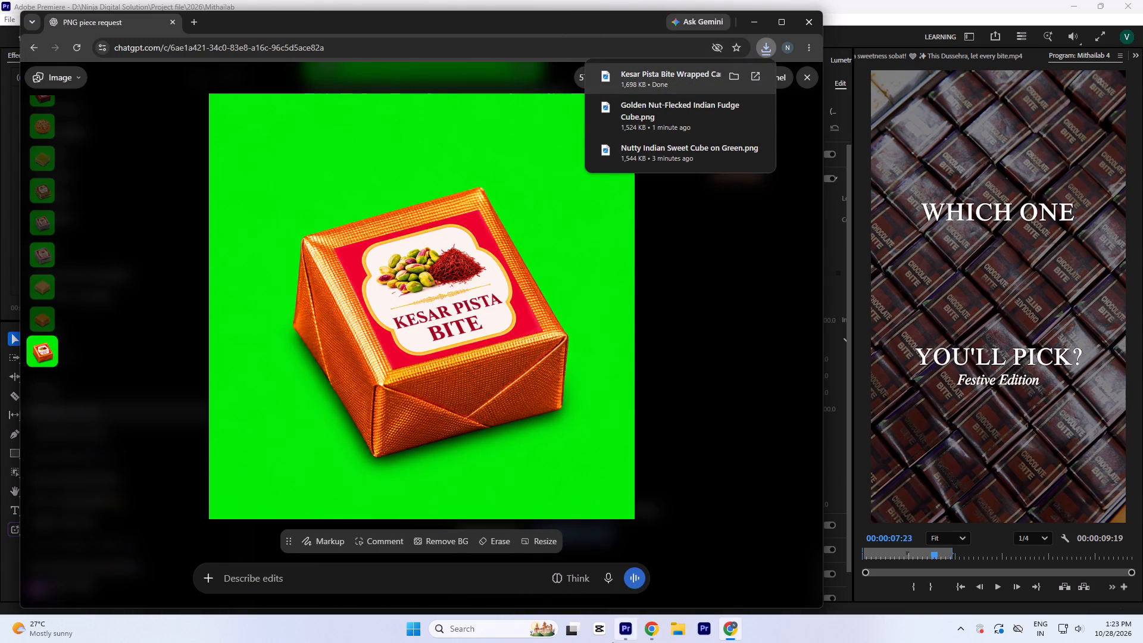
pyautogui.moveTo(613, 642); pyautogui.dragTo(435, 401)
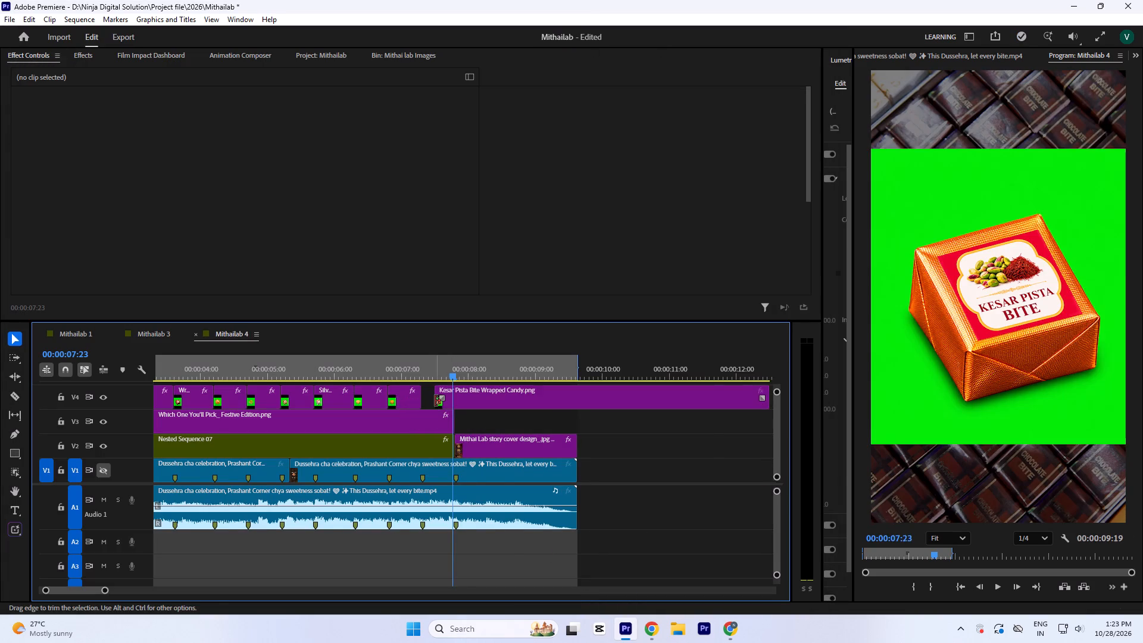
pyautogui.press('=')
pyautogui.moveTo(455, 395); pyautogui.dragTo(434, 397)
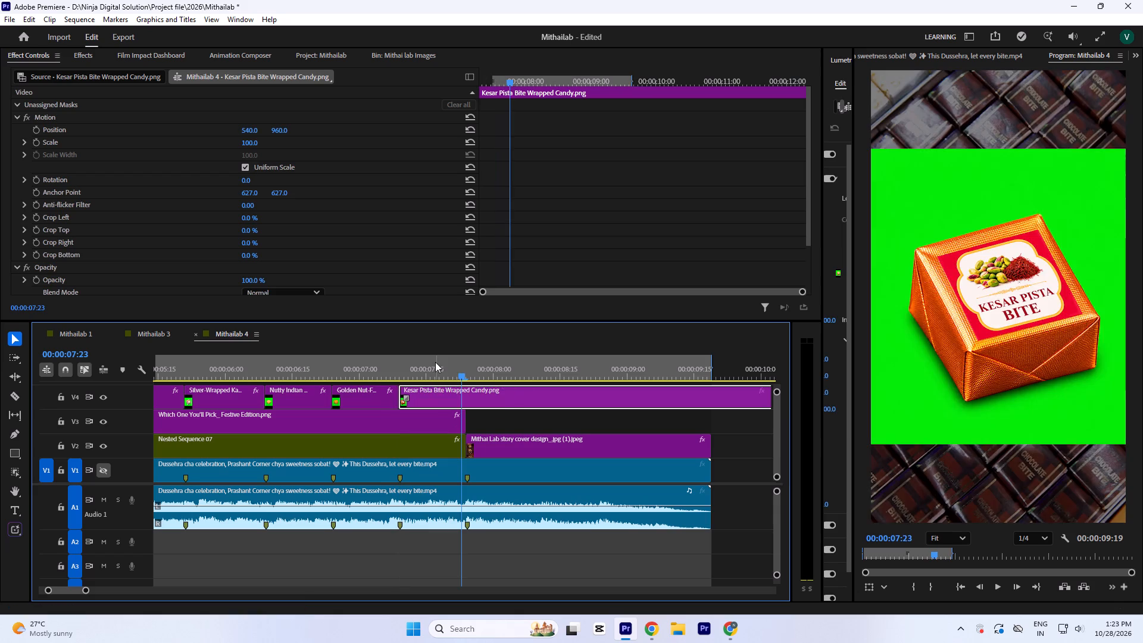
pyautogui.click(435, 362)
pyautogui.press('a')
pyautogui.press('-')
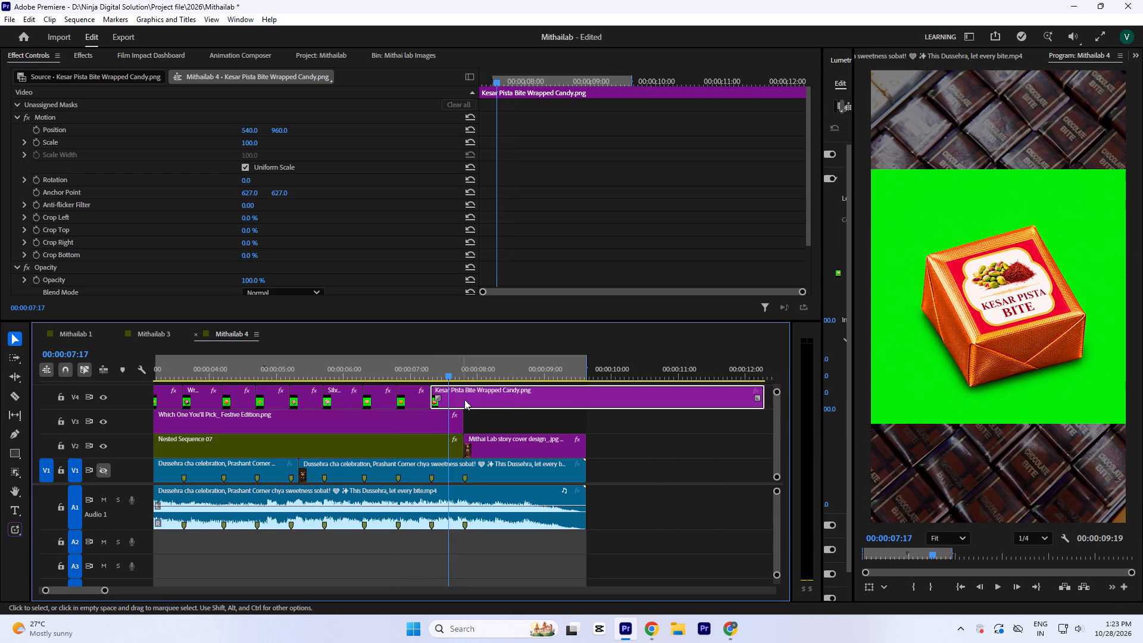
pyautogui.press('-')
pyautogui.moveTo(570, 402); pyautogui.dragTo(426, 408)
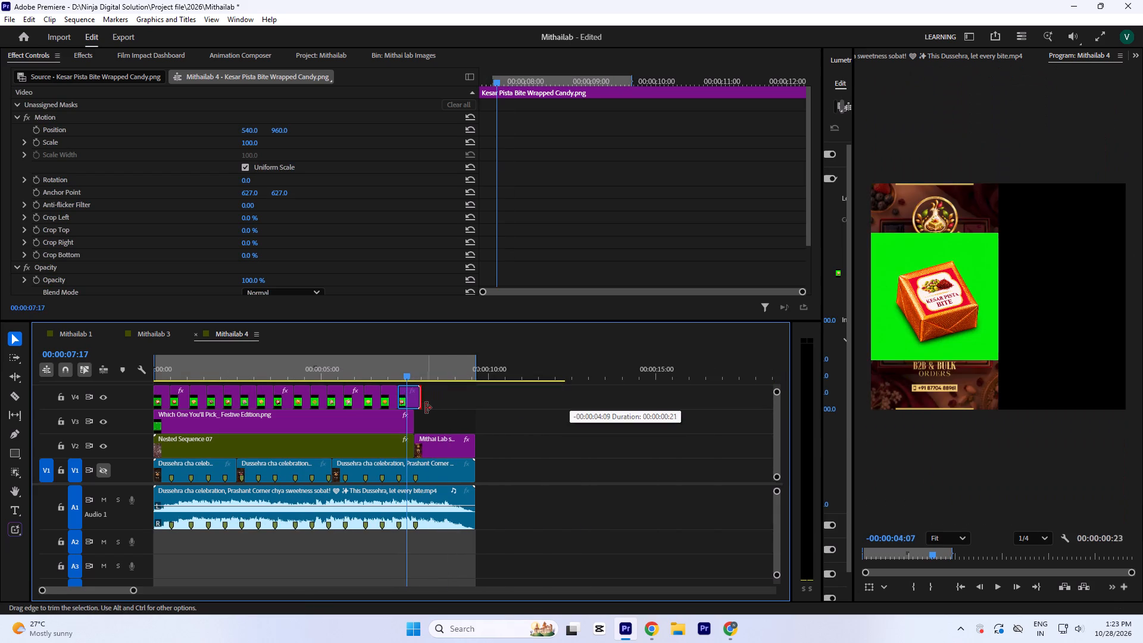
pyautogui.moveTo(426, 408); pyautogui.dragTo(423, 408)
# Apply Ultra Key to the Kesar Pista Bite Wrapped Candy clip and sample its green backdrop as the key colour.
pyautogui.press('=')
pyautogui.press('=')
pyautogui.press('=')
pyautogui.click(490, 367)
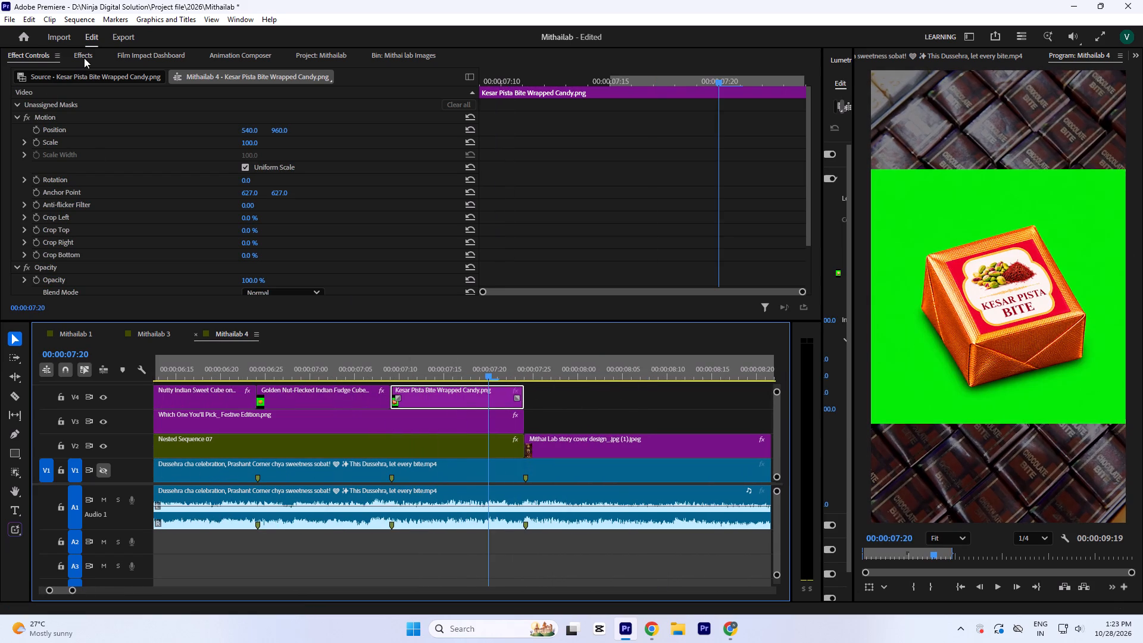
pyautogui.click(82, 58)
pyautogui.doubleClick(107, 179)
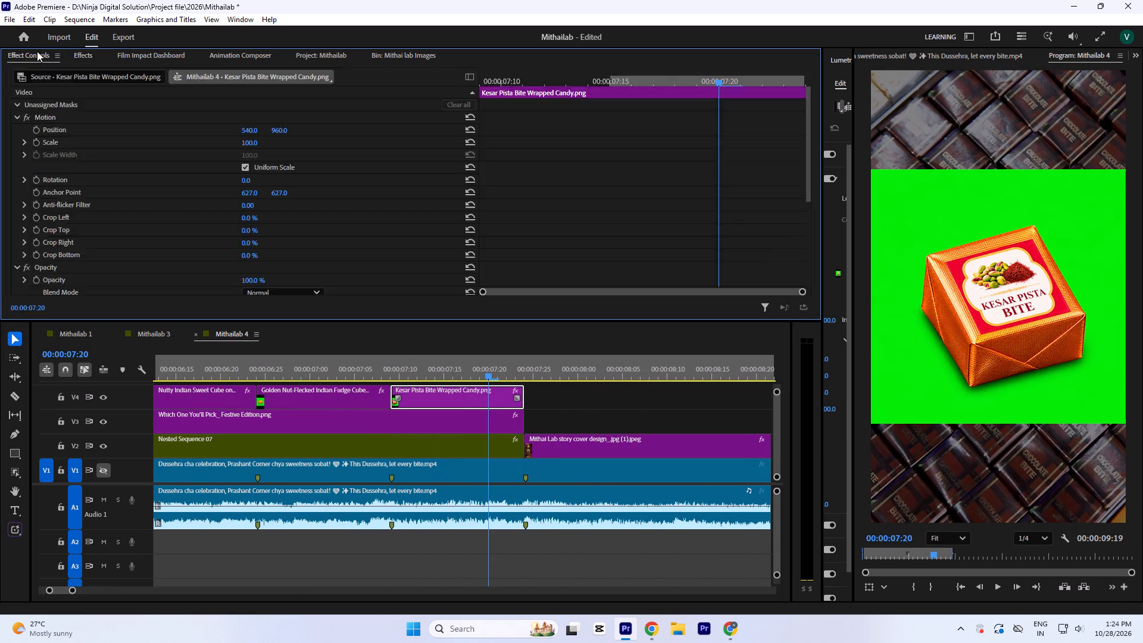
pyautogui.click(37, 51)
pyautogui.scroll(-12, 129, 248)
pyautogui.click(263, 212)
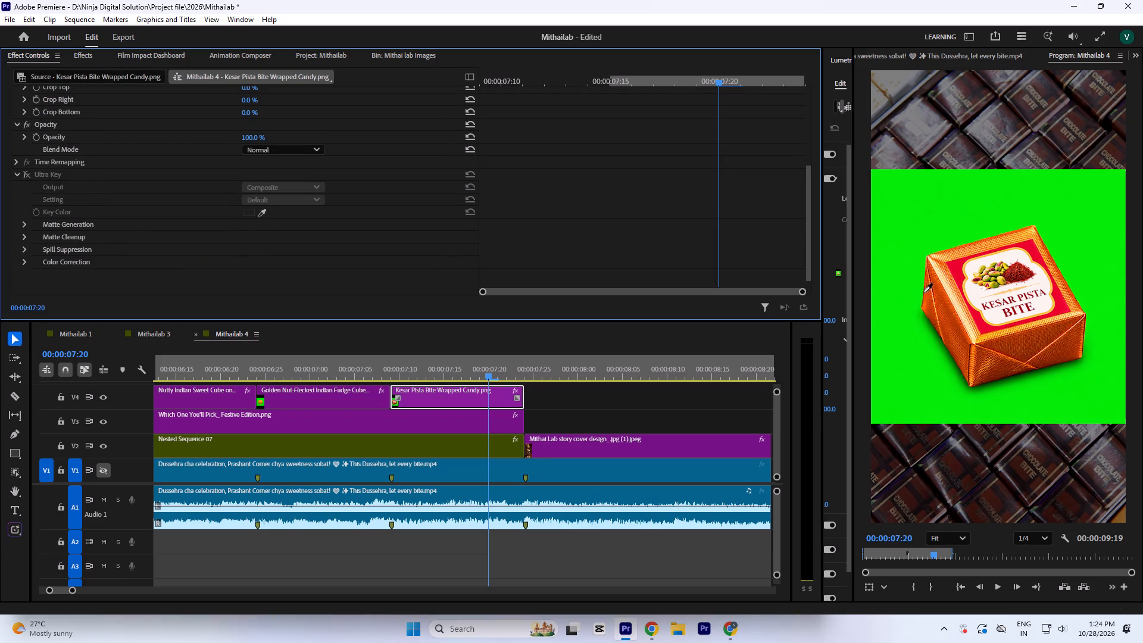
pyautogui.click(895, 216)
# Paste the copied Motion attributes onto the Kesar Pista Bite Wrapped Candy clip.
pyautogui.scroll(5, 614, 207)
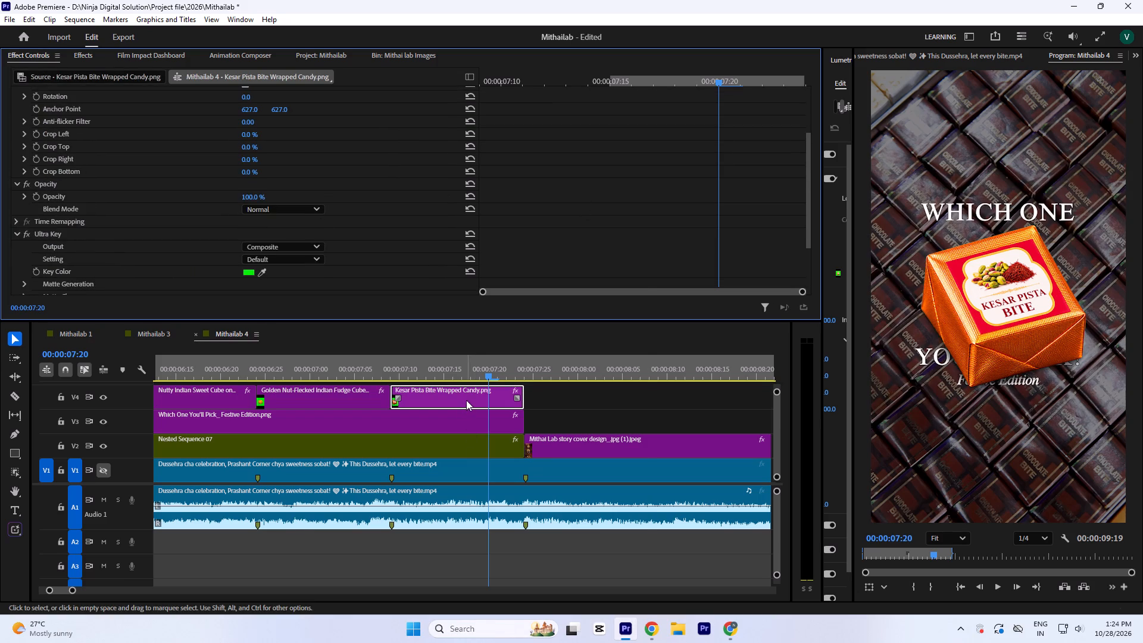
pyautogui.rightClick(466, 400)
pyautogui.click(542, 51)
pyautogui.press('Return')
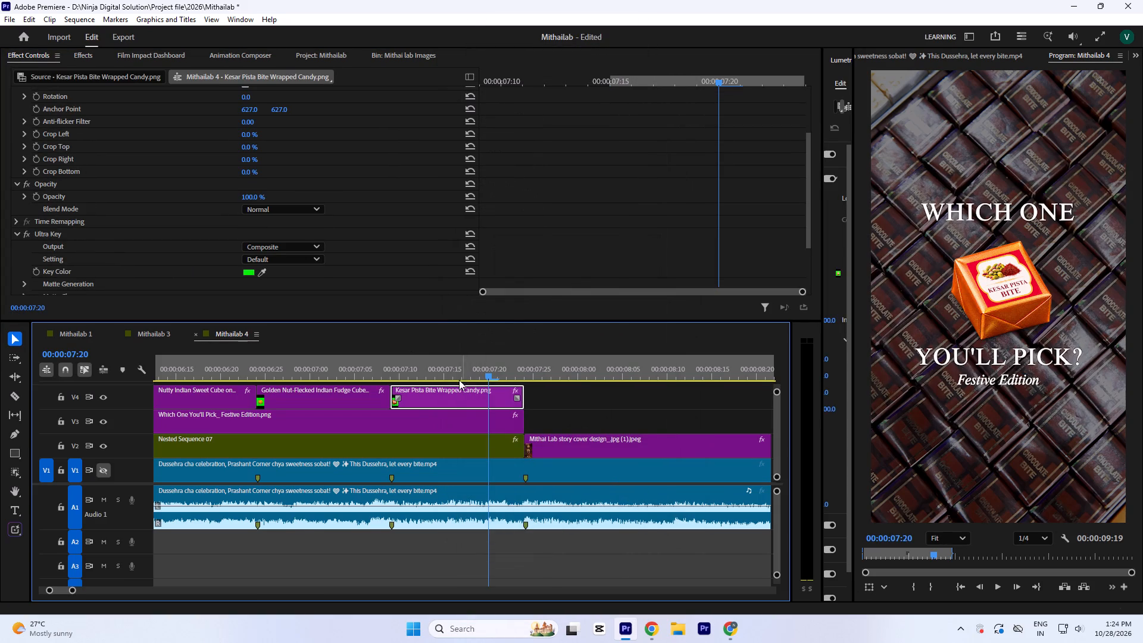
# Set the Kesar Pista Bite Wrapped Candy clip's vertical position to 881 and save the project.
pyautogui.scroll(11, 420, 171)
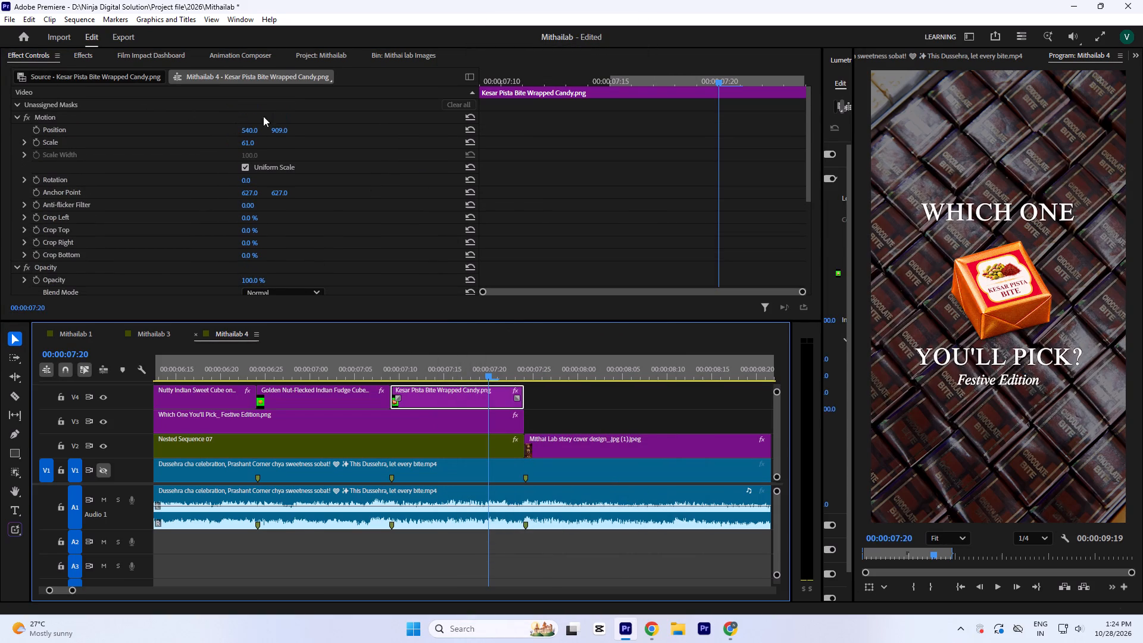
pyautogui.moveTo(283, 129); pyautogui.dragTo(284, 132)
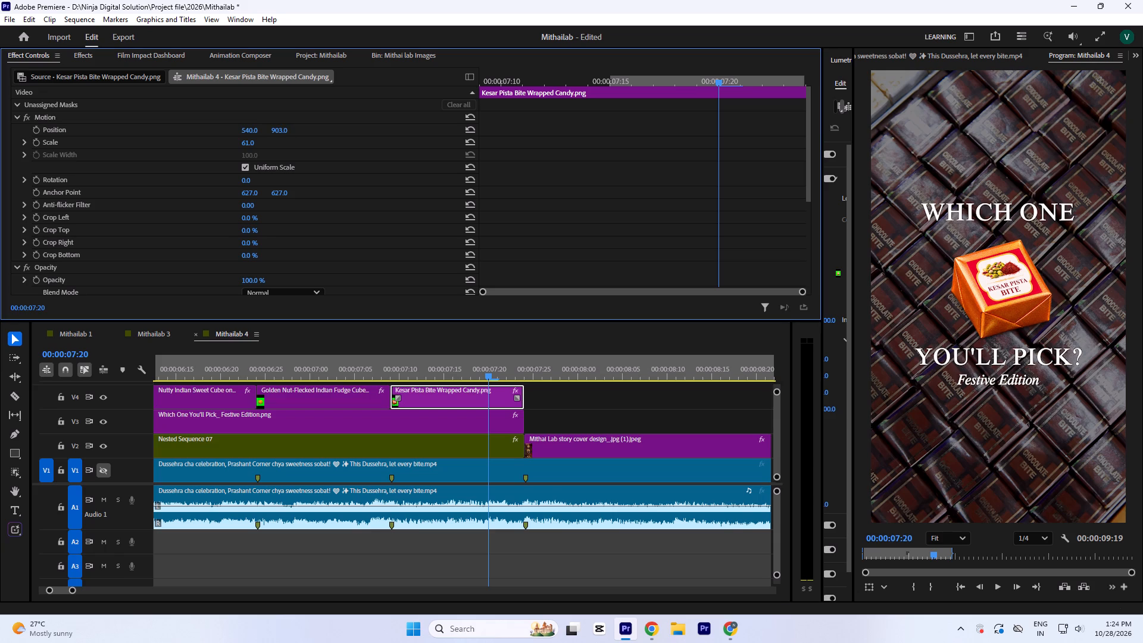
pyautogui.moveTo(284, 132); pyautogui.dragTo(283, 146)
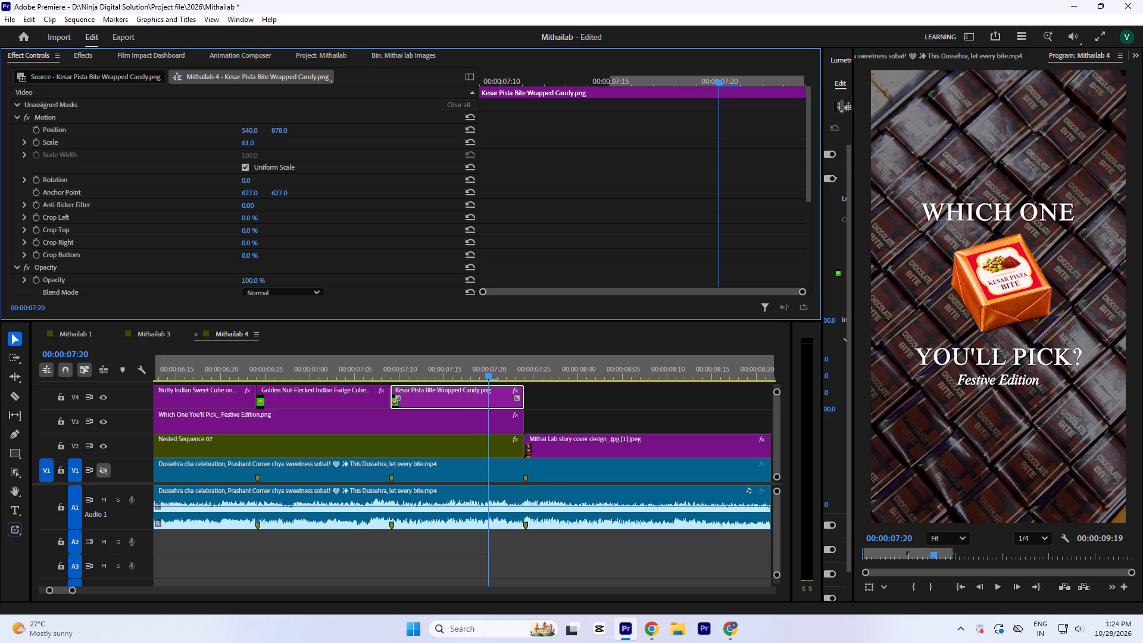
pyautogui.moveTo(283, 146); pyautogui.dragTo(283, 145)
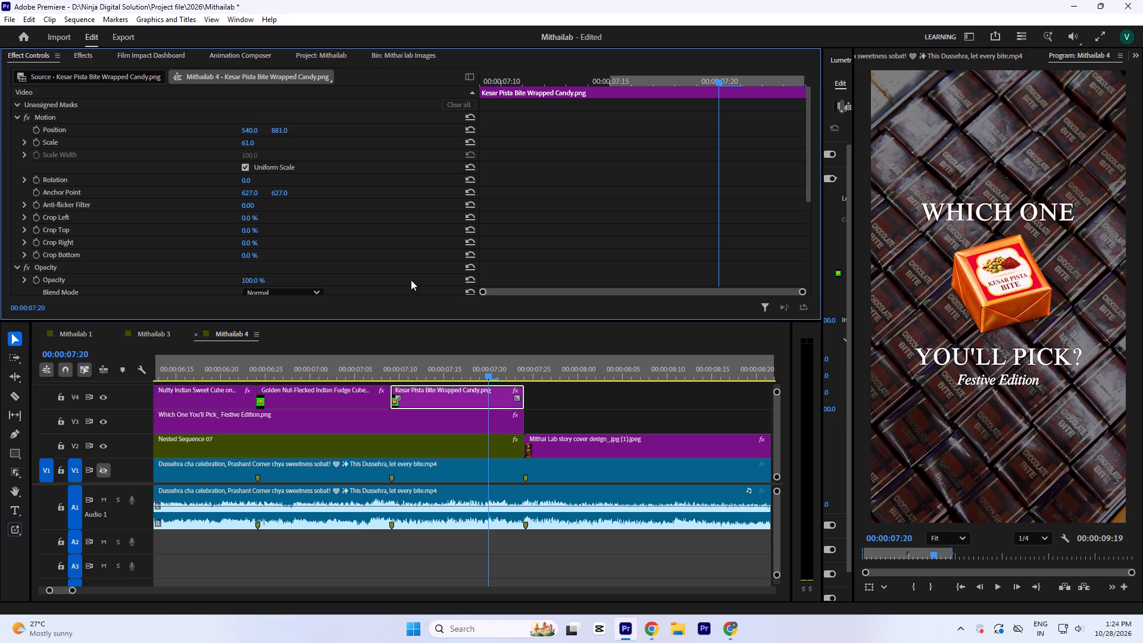
pyautogui.click(469, 368)
pyautogui.hotkey('ctrl', 's')
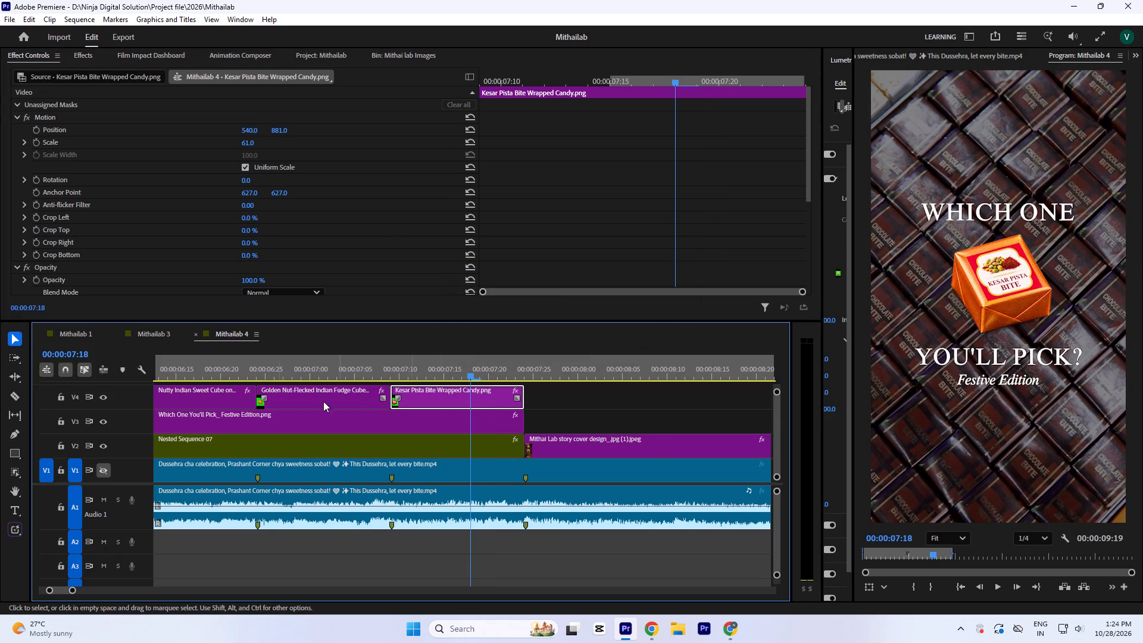
# Play the Mithailab 4 sequence from the start to review the timing of the sweets, saving the project.
pyautogui.press('Return')
pyautogui.press('-')
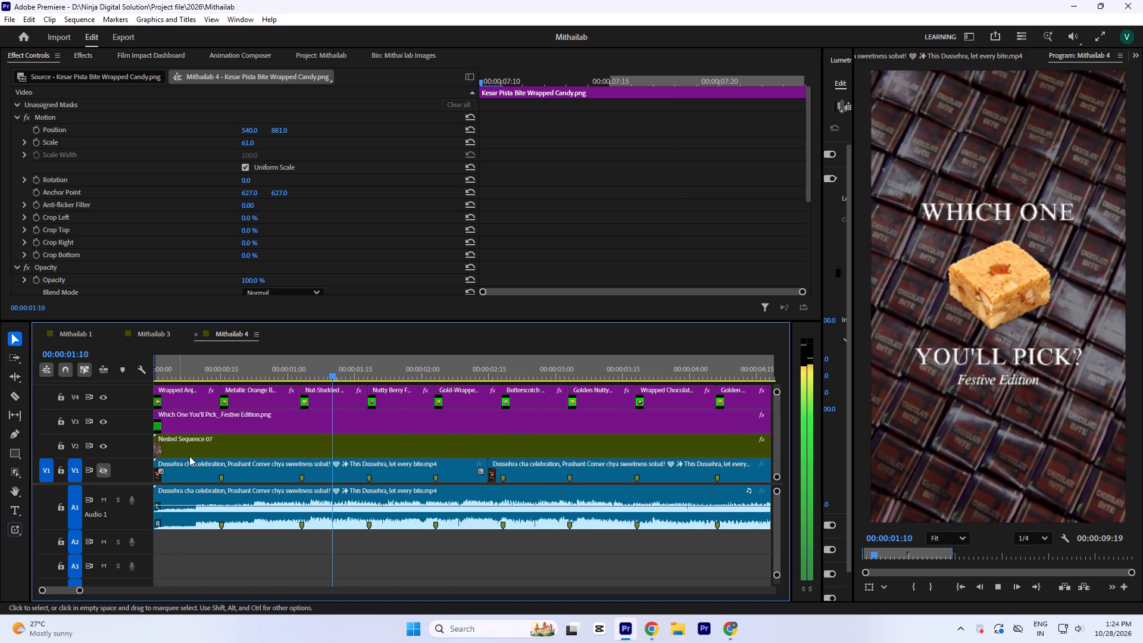
pyautogui.press('space')
pyautogui.click(198, 373)
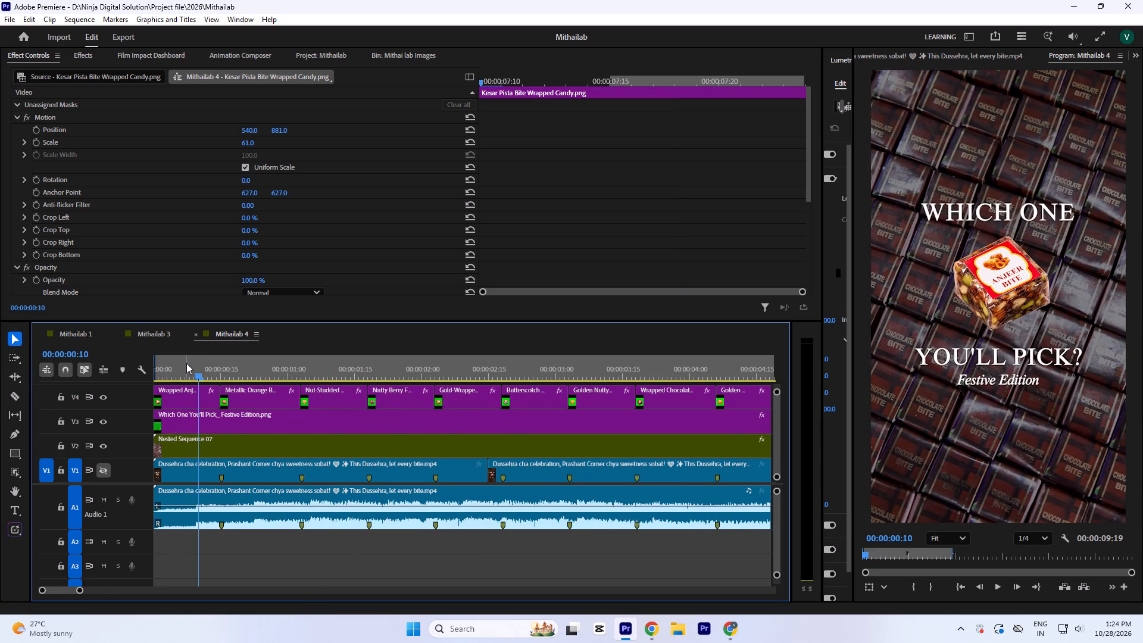
pyautogui.press('-')
pyautogui.click(661, 363)
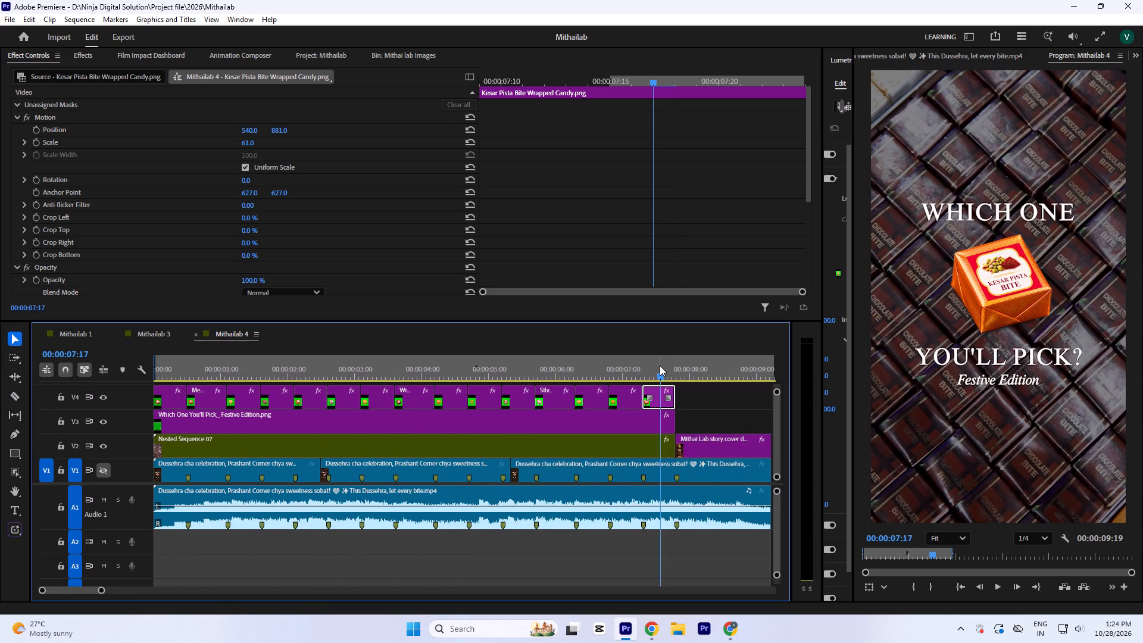
pyautogui.hotkey('ctrl', 's')
pyautogui.press('Return')
pyautogui.press('-')
pyautogui.press('-')
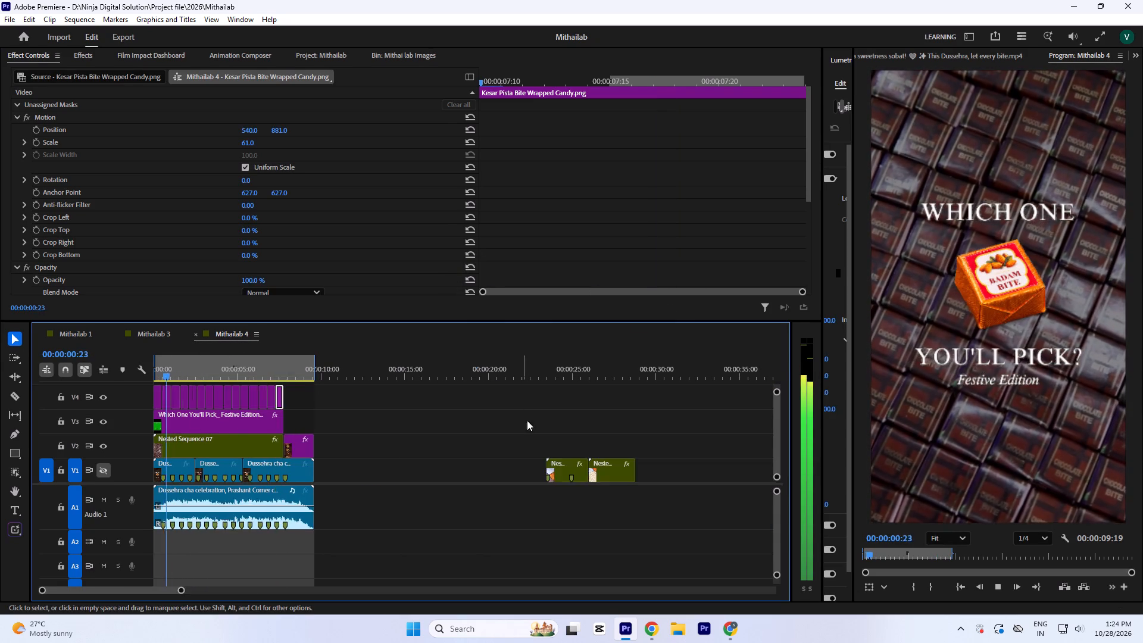
pyautogui.press('-')
pyautogui.press('=')
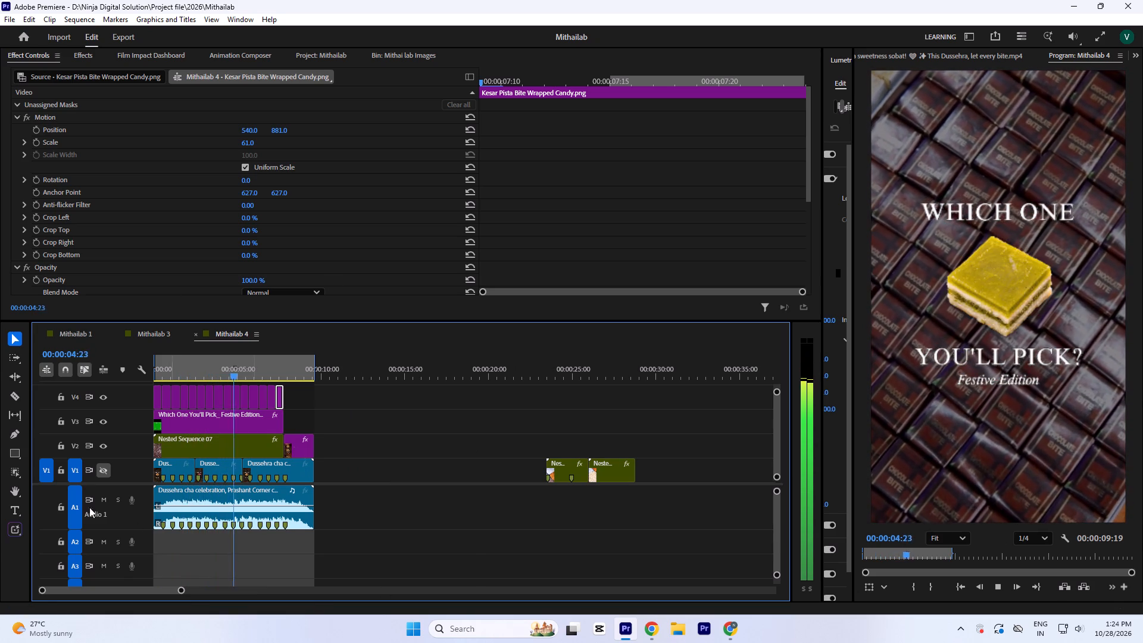
pyautogui.press('=')
pyautogui.press('space')
# Copy Nested Sequence 25 from V6 of Mithailab 3 into Mithailab 4, placing it at the start of V5.
pyautogui.click(157, 336)
pyautogui.click(308, 372)
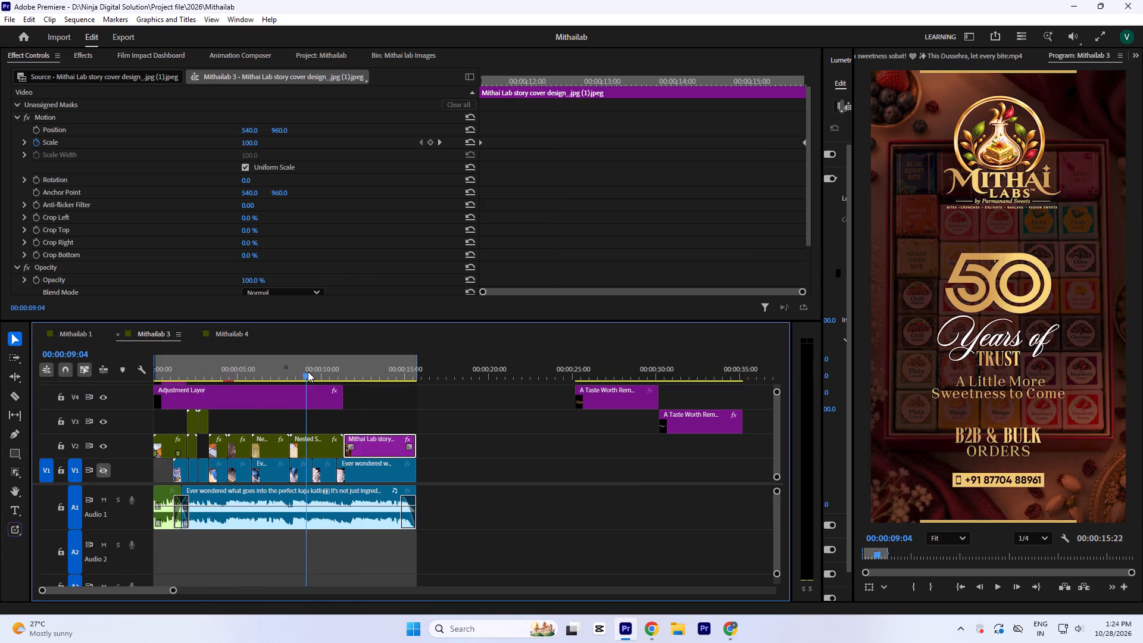
pyautogui.write('`==')
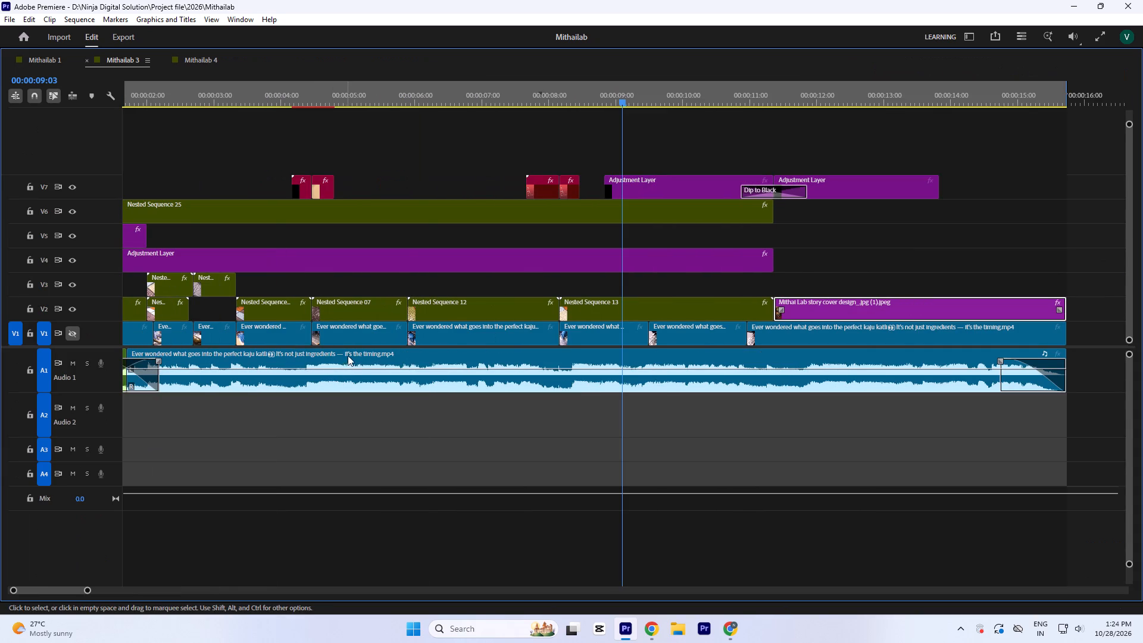
pyautogui.click(546, 206)
pyautogui.hotkey('ctrl', 'c')
pyautogui.hotkey('ctrl', 'c')
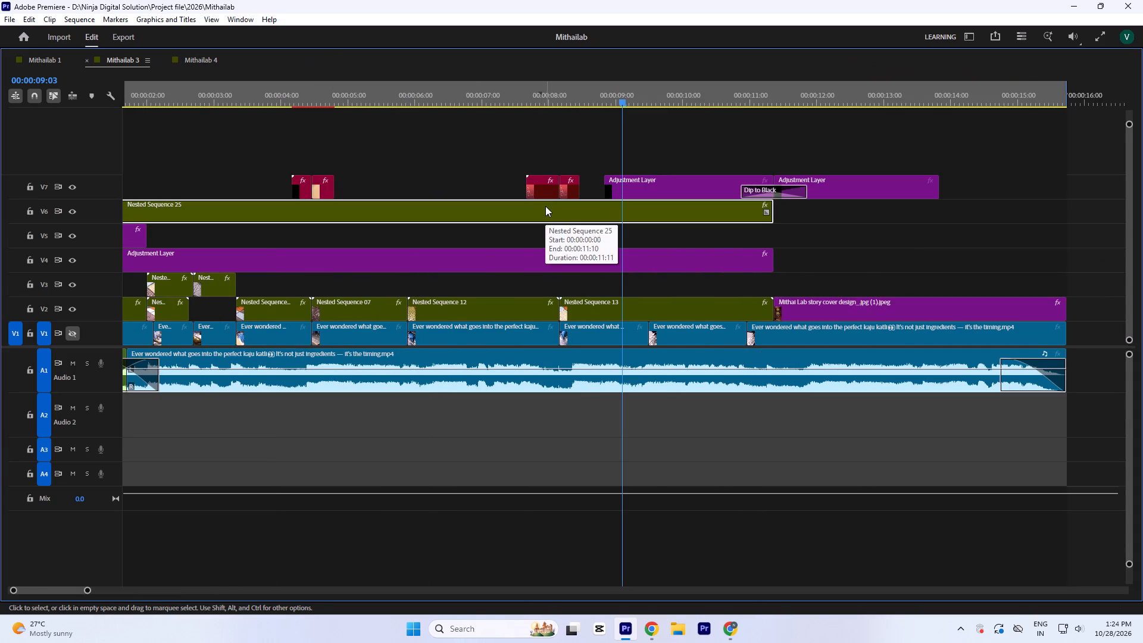
pyautogui.click(216, 61)
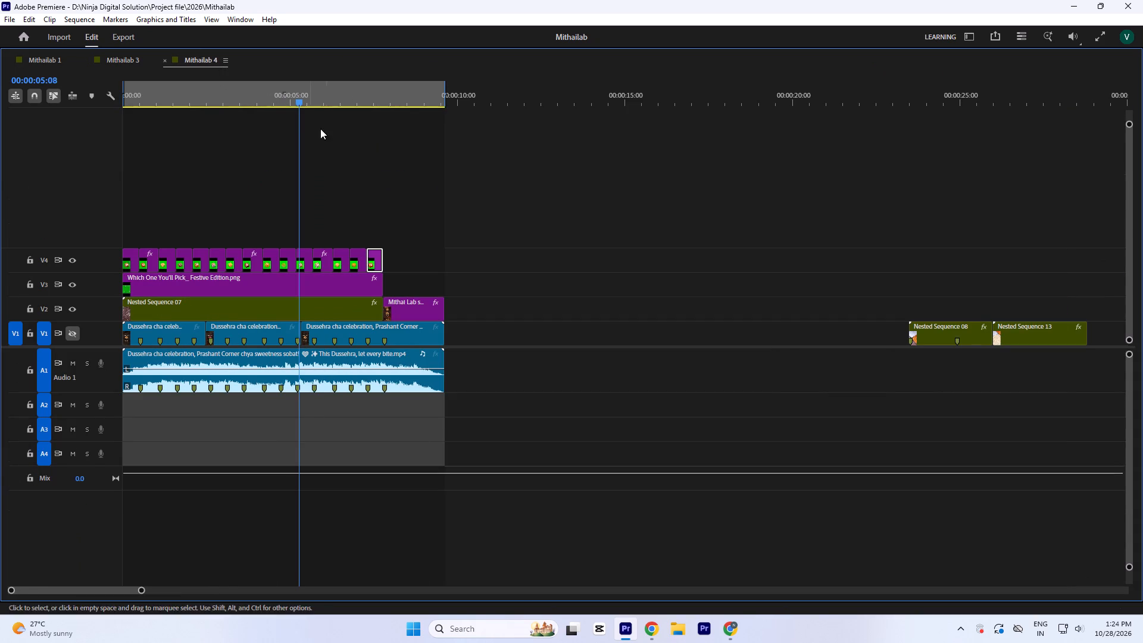
pyautogui.click(471, 99)
pyautogui.hotkey('ctrl', 'v')
pyautogui.moveTo(599, 238); pyautogui.dragTo(574, 239)
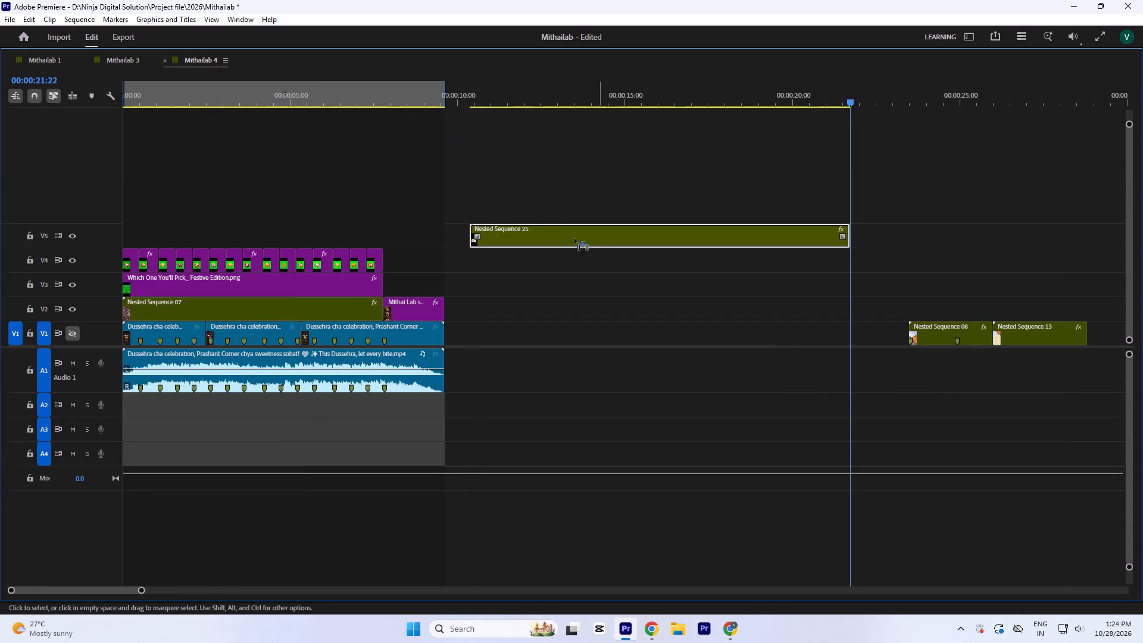
pyautogui.moveTo(574, 239); pyautogui.dragTo(195, 230)
# Trim the end of Nested Sequence 25 on V5 to the story cover's start and save the project.
pyautogui.click(511, 242)
pyautogui.moveTo(509, 241); pyautogui.dragTo(393, 241)
pyautogui.click(390, 95)
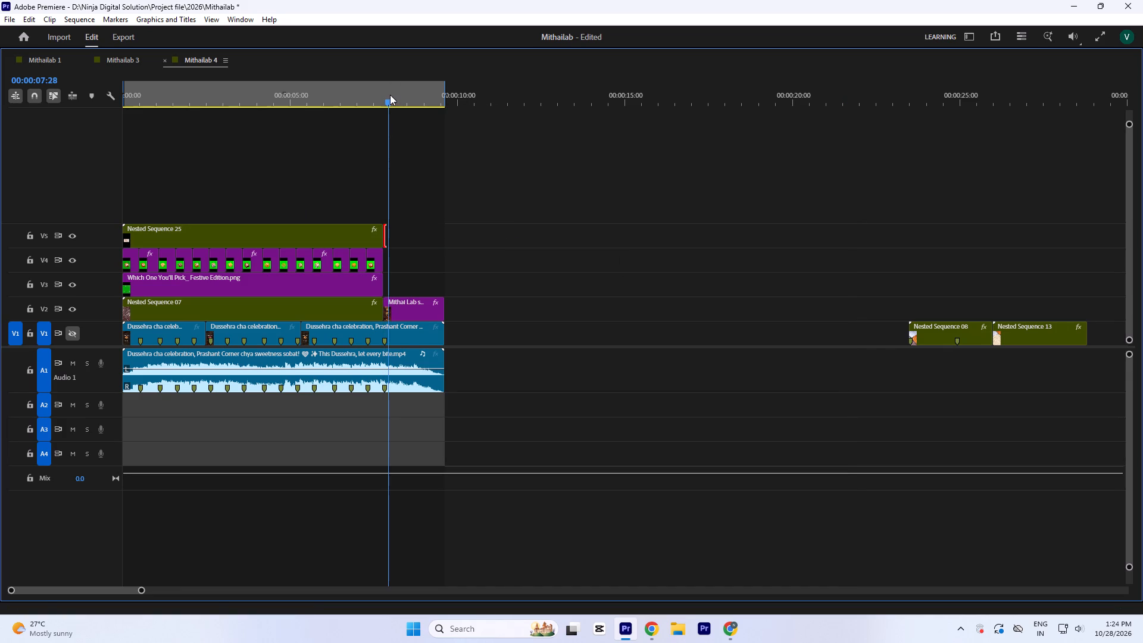
pyautogui.press('=')
pyautogui.press('=')
pyautogui.press('=')
pyautogui.press('=')
pyautogui.click(553, 96)
pyautogui.write('==`')
pyautogui.hotkey('ctrl', 's')
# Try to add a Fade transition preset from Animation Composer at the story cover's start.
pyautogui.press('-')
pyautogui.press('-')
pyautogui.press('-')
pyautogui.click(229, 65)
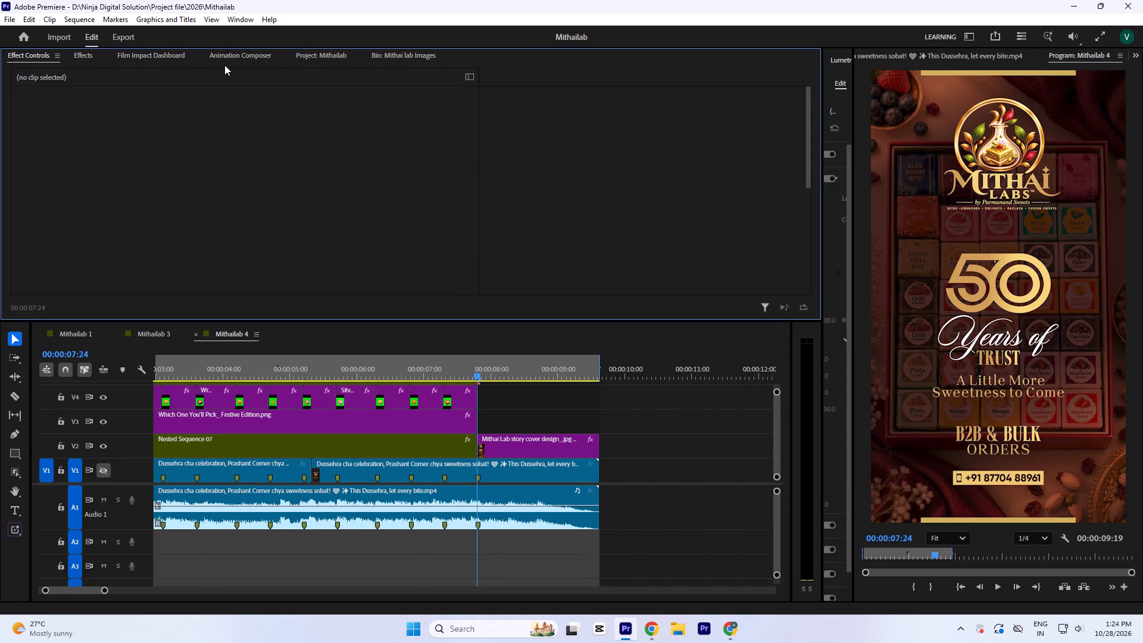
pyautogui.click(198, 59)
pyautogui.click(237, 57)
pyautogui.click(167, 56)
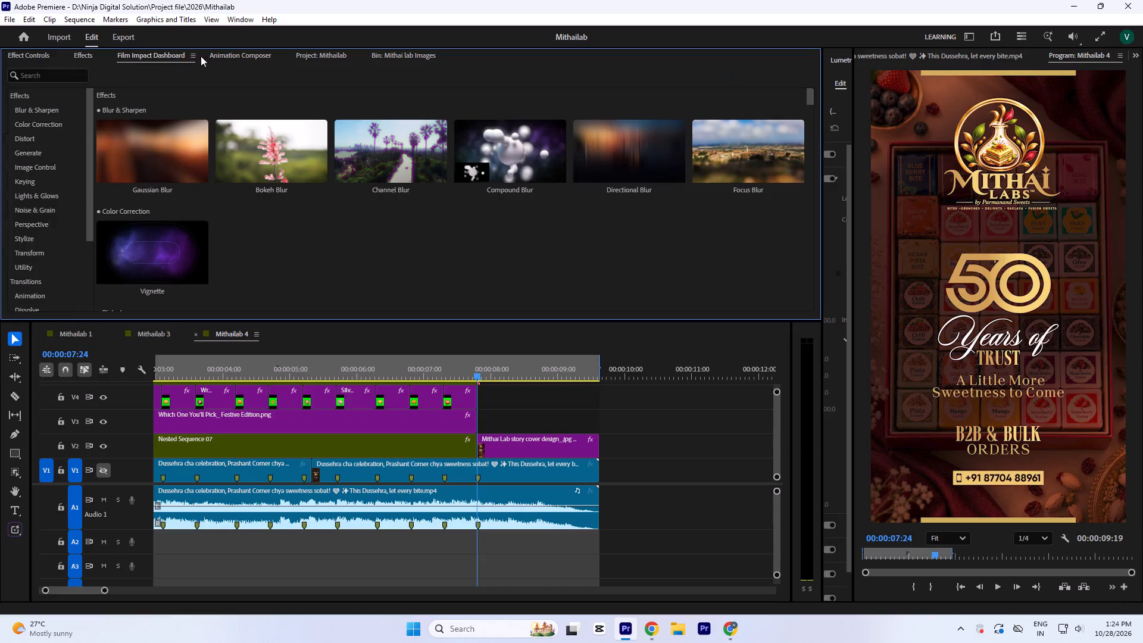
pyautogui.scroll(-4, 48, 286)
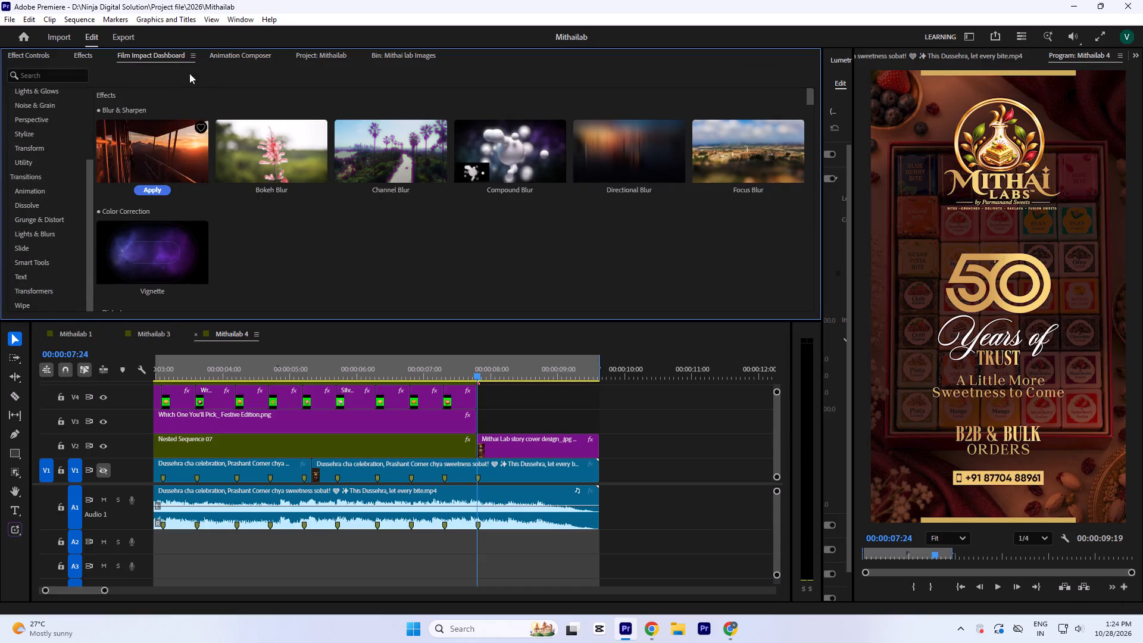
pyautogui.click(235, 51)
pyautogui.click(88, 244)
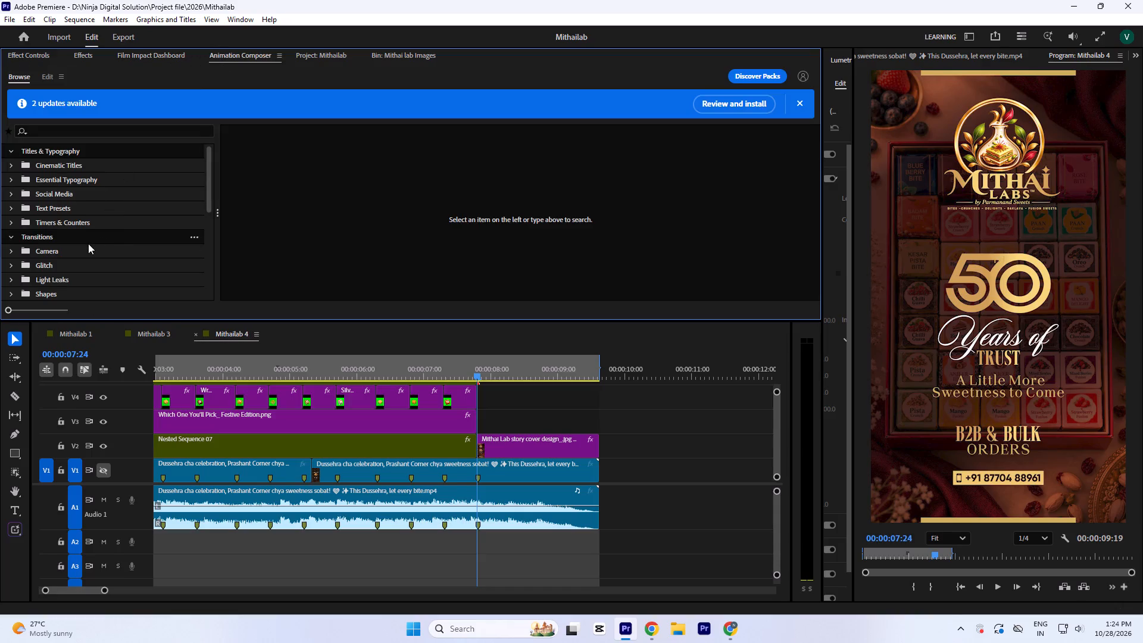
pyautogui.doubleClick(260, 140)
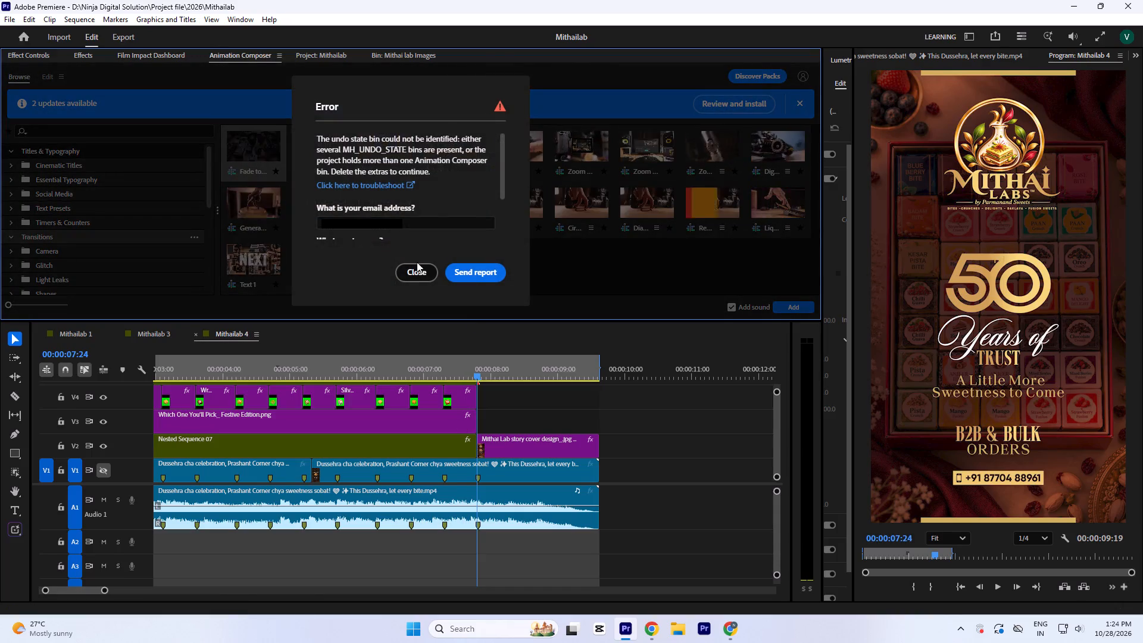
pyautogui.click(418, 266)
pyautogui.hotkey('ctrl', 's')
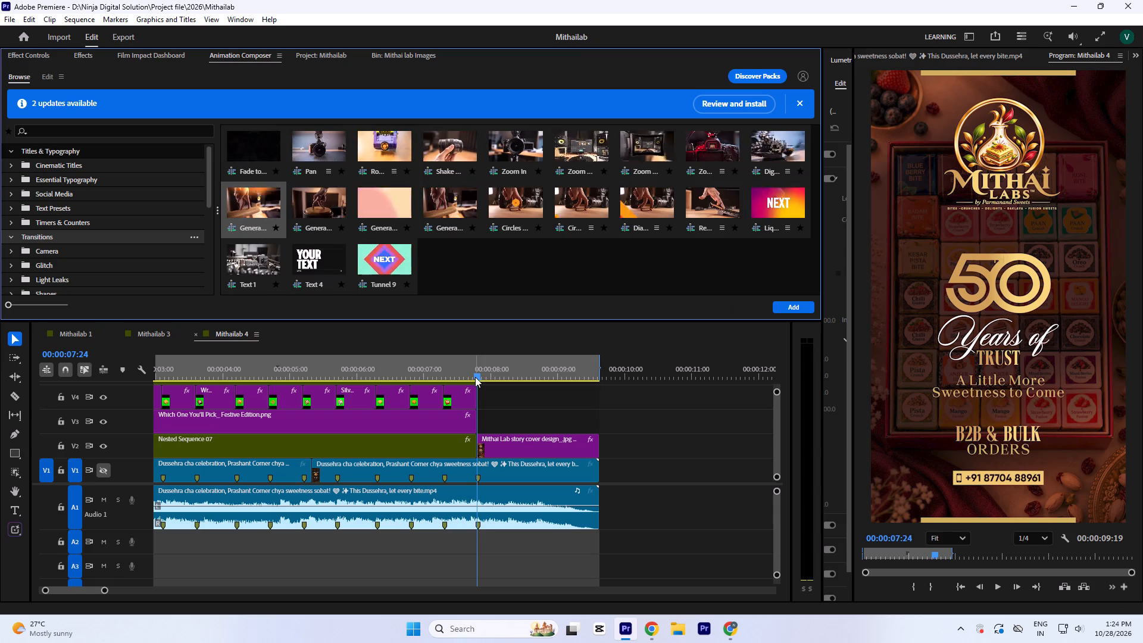
# Examine the clip ends at the cut into the story cover at close range.
pyautogui.click(467, 367)
pyautogui.press('`')
pyautogui.hotkey('ctrl', 's')
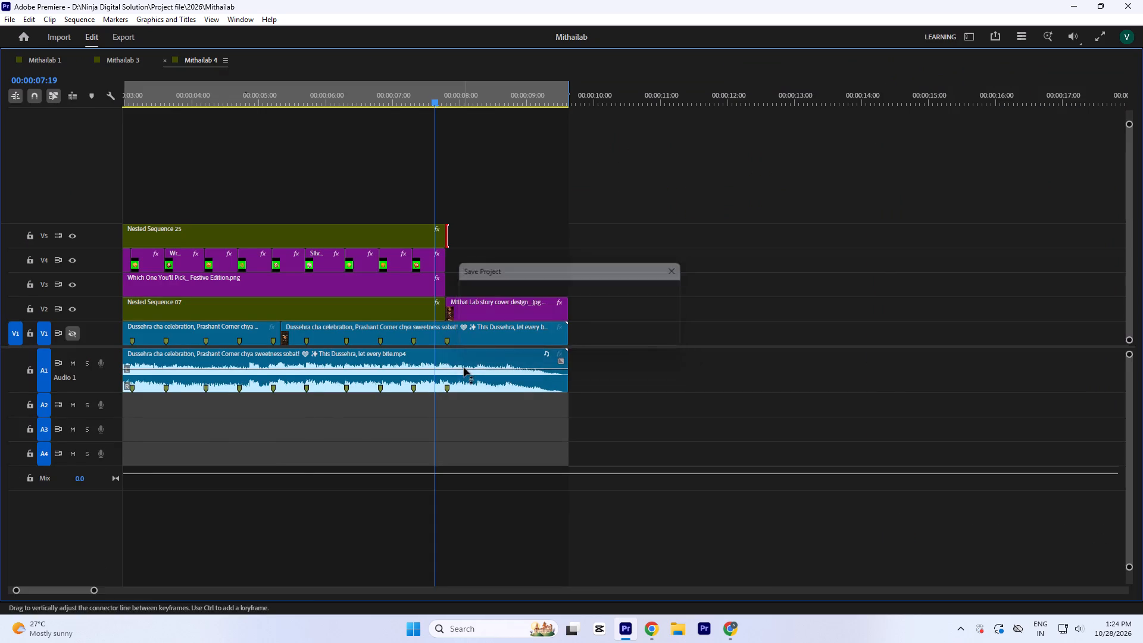
pyautogui.press('=')
pyautogui.press('=')
pyautogui.press('=')
pyautogui.press('=')
pyautogui.click(716, 92)
pyautogui.press('-')
pyautogui.press('-')
pyautogui.press('-')
pyautogui.press('-')
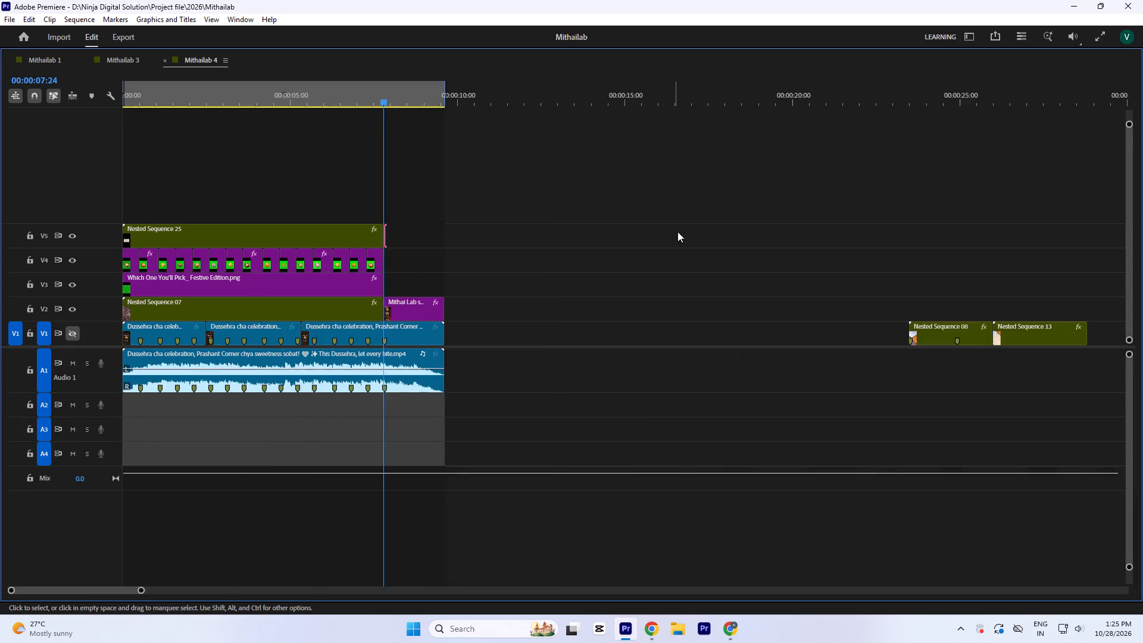
pyautogui.press('-')
pyautogui.press('`')
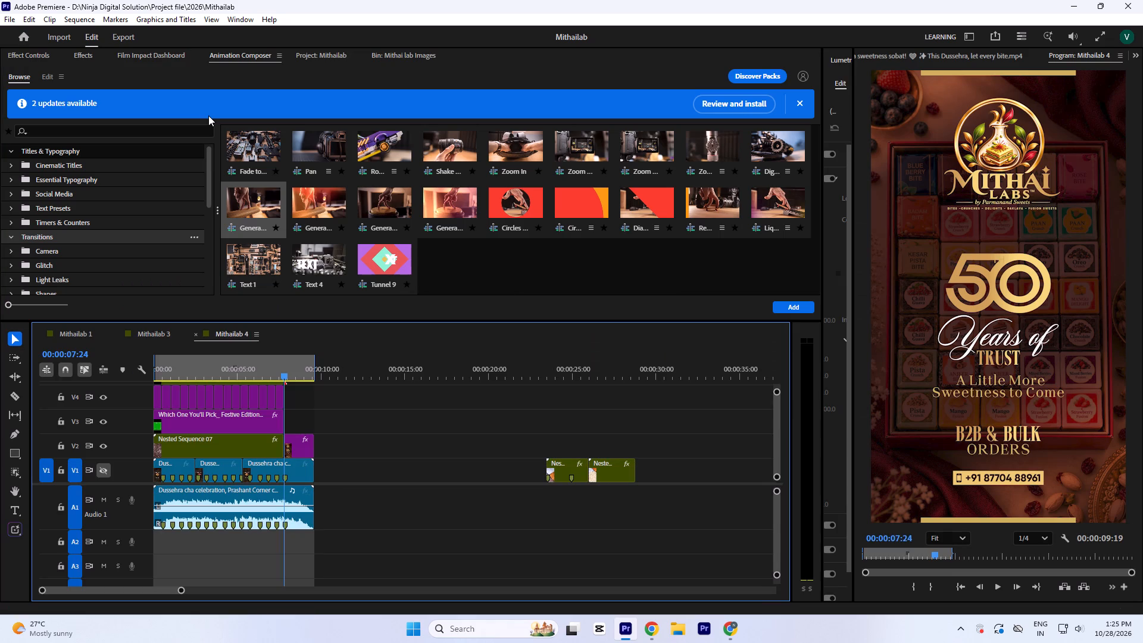
# Copy the two V7 adjustment layers with their Dip to Black transition from Mithailab 3 and paste them into Mithailab 4 at 00:00:13:24.
pyautogui.click(158, 339)
pyautogui.press('`')
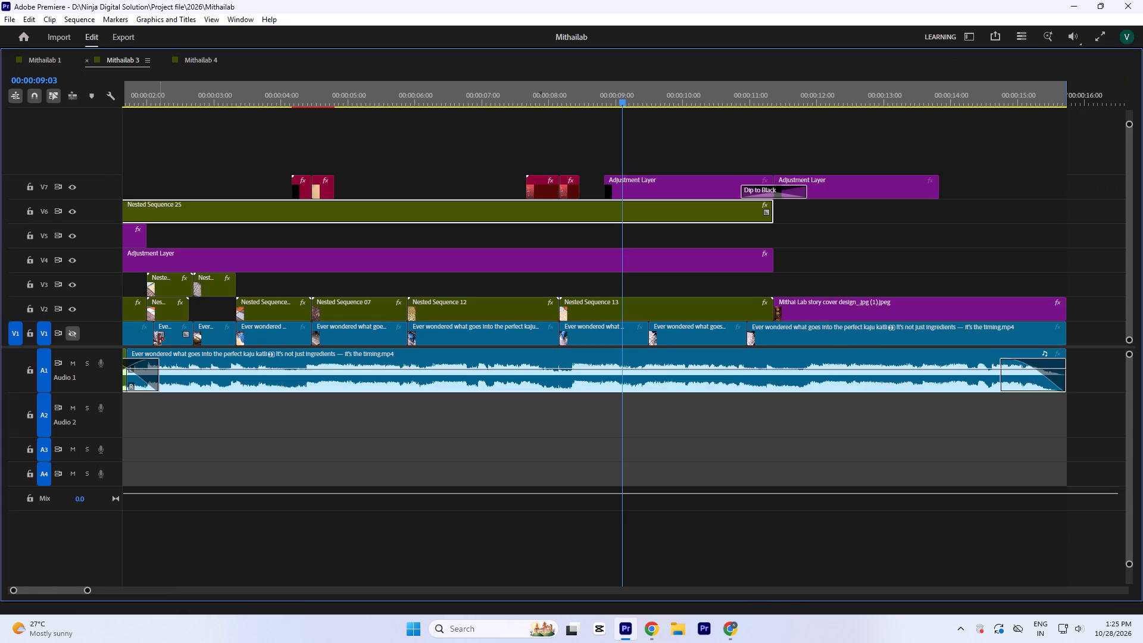
pyautogui.moveTo(754, 126); pyautogui.dragTo(797, 186)
pyautogui.hotkey('ctrl', 'c')
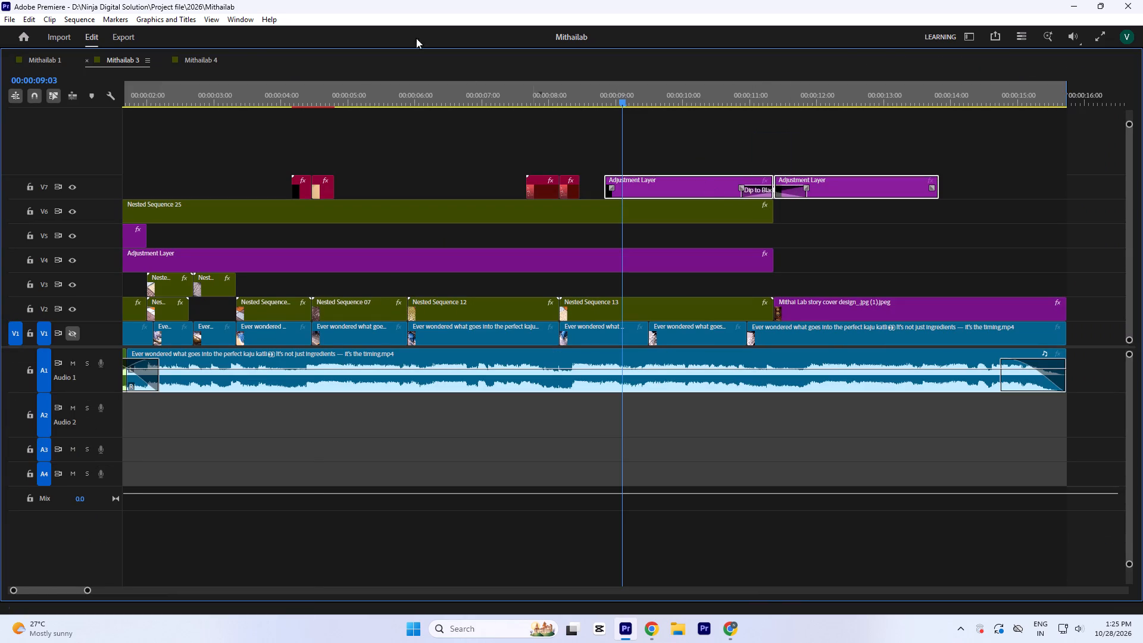
pyautogui.hotkey('ctrl', 'c')
pyautogui.click(213, 61)
pyautogui.press('-')
pyautogui.click(239, 92)
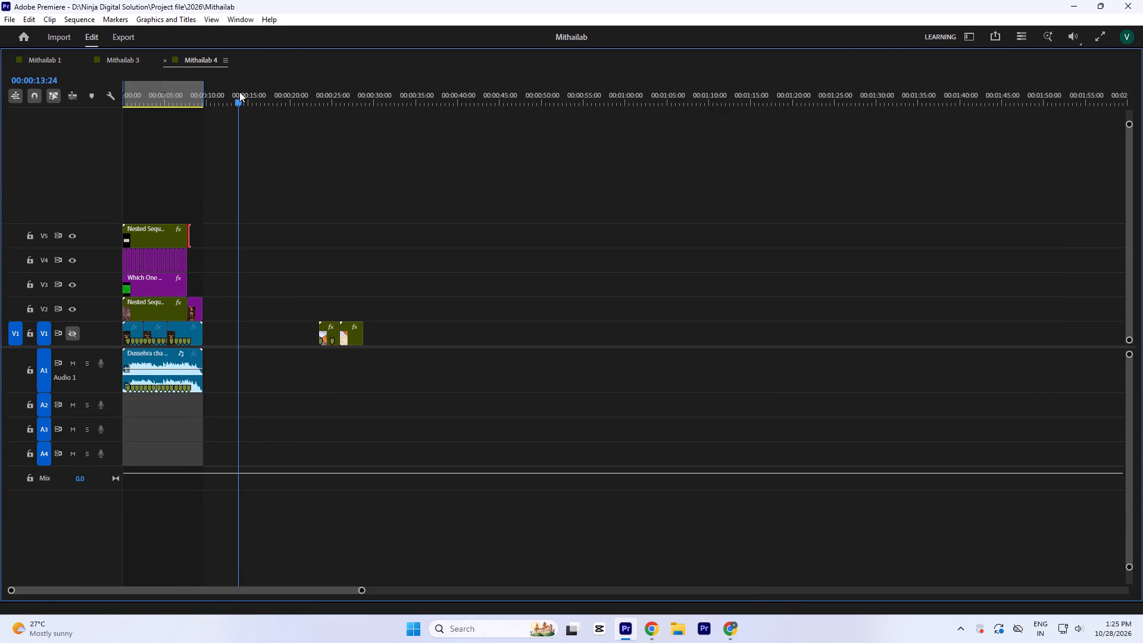
pyautogui.hotkey('ctrl', 'v')
# Move the two pasted adjustment layers on V6 so their Dip to Black join meets the story cover's start at 00:00:07:24.
pyautogui.click(198, 91)
pyautogui.press('=')
pyautogui.press('=')
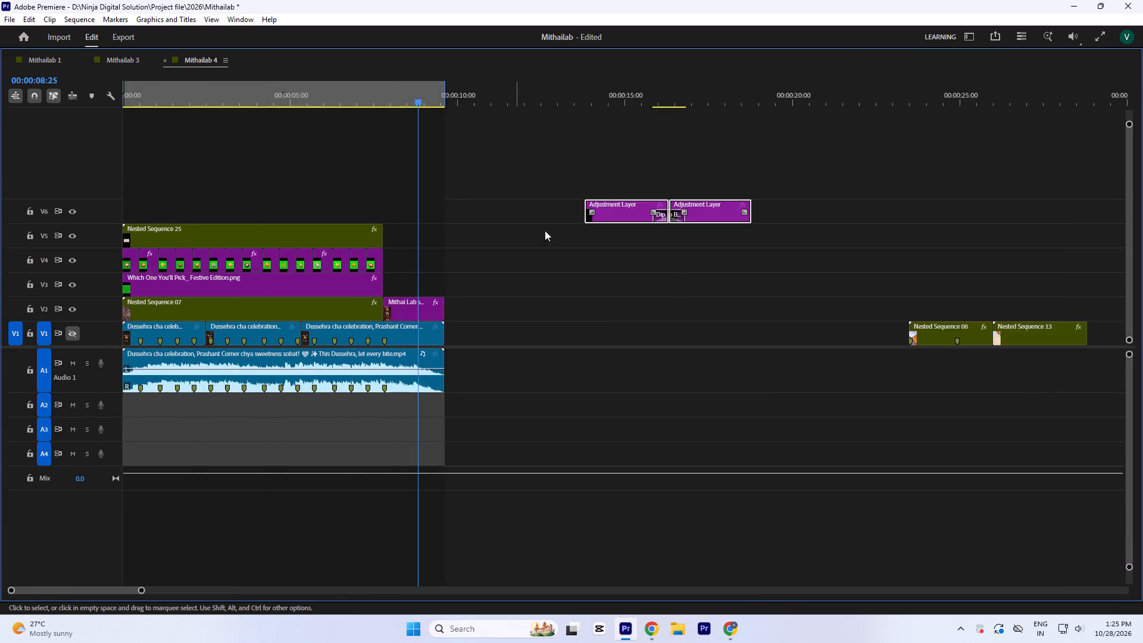
pyautogui.press('=')
pyautogui.moveTo(1007, 220); pyautogui.dragTo(430, 210)
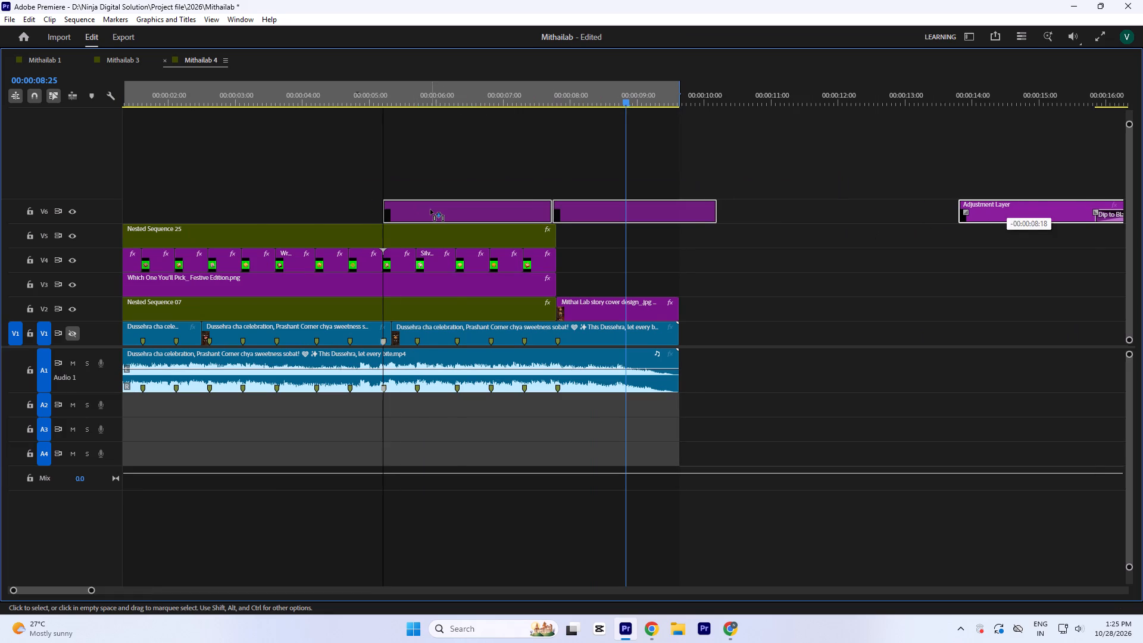
pyautogui.moveTo(430, 210); pyautogui.dragTo(434, 211)
pyautogui.click(560, 98)
pyautogui.press('=')
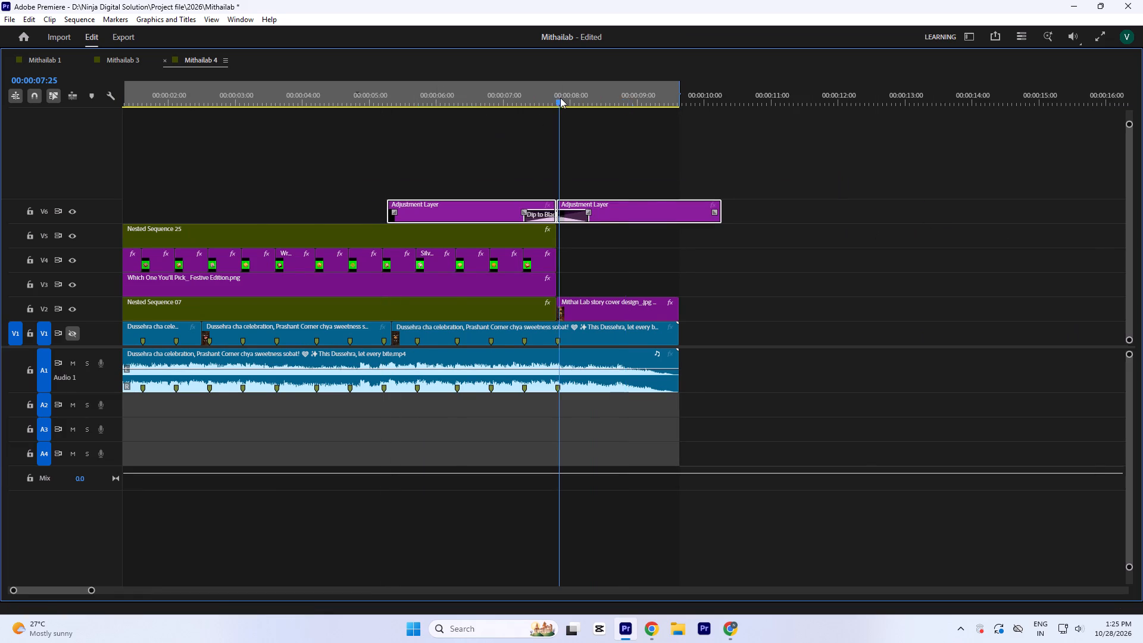
pyautogui.press('=')
pyautogui.press('=')
pyautogui.press('=')
pyautogui.click(608, 94)
pyautogui.press('-')
pyautogui.press('-')
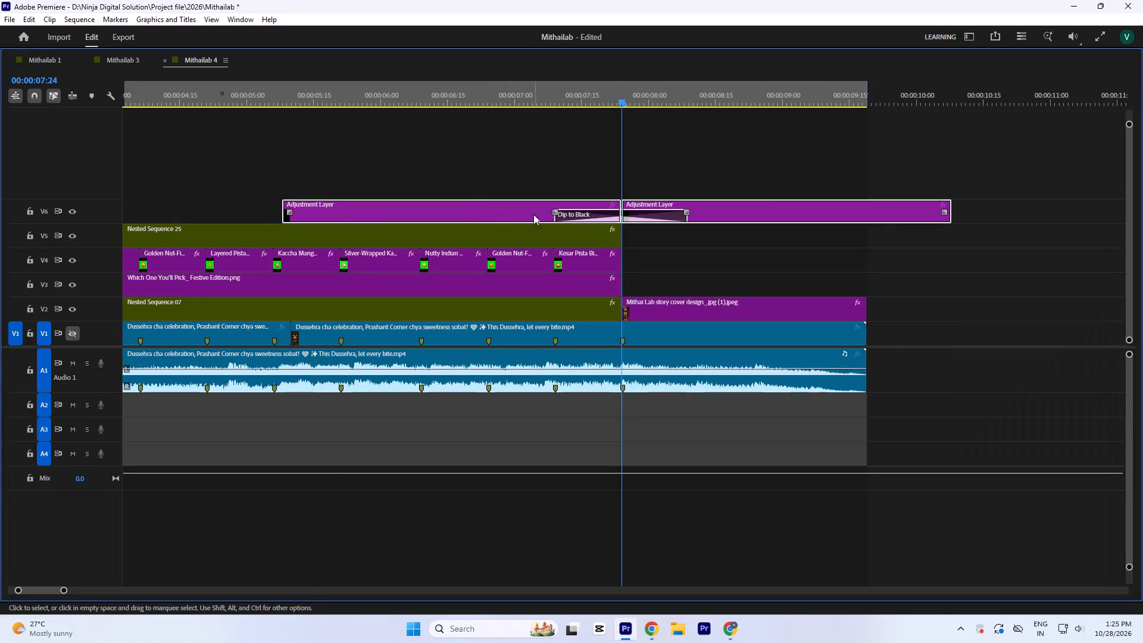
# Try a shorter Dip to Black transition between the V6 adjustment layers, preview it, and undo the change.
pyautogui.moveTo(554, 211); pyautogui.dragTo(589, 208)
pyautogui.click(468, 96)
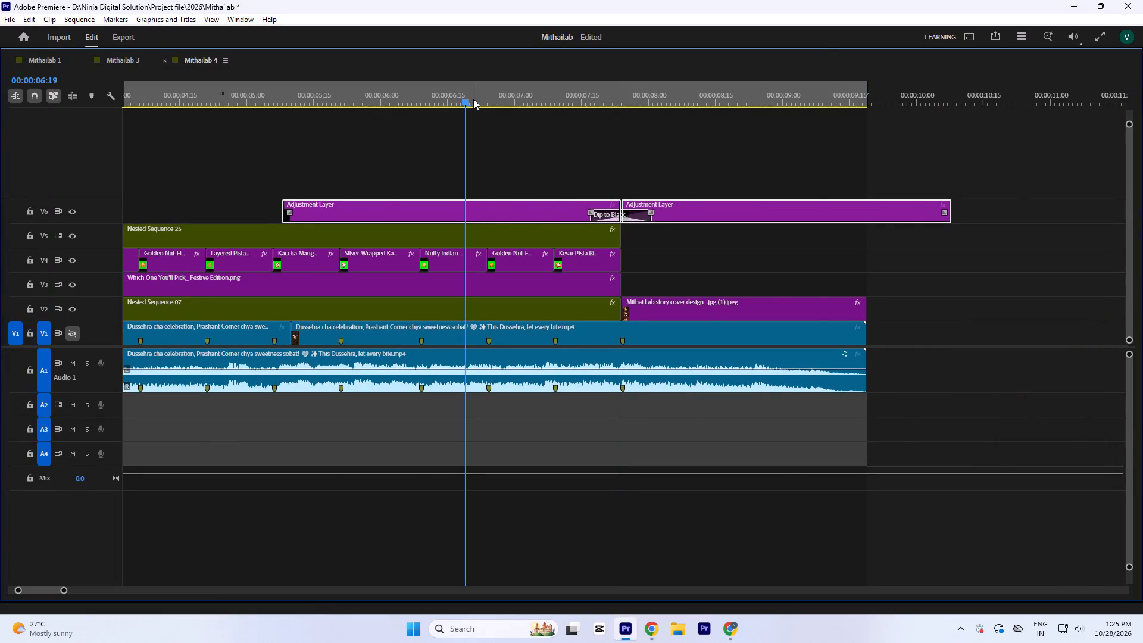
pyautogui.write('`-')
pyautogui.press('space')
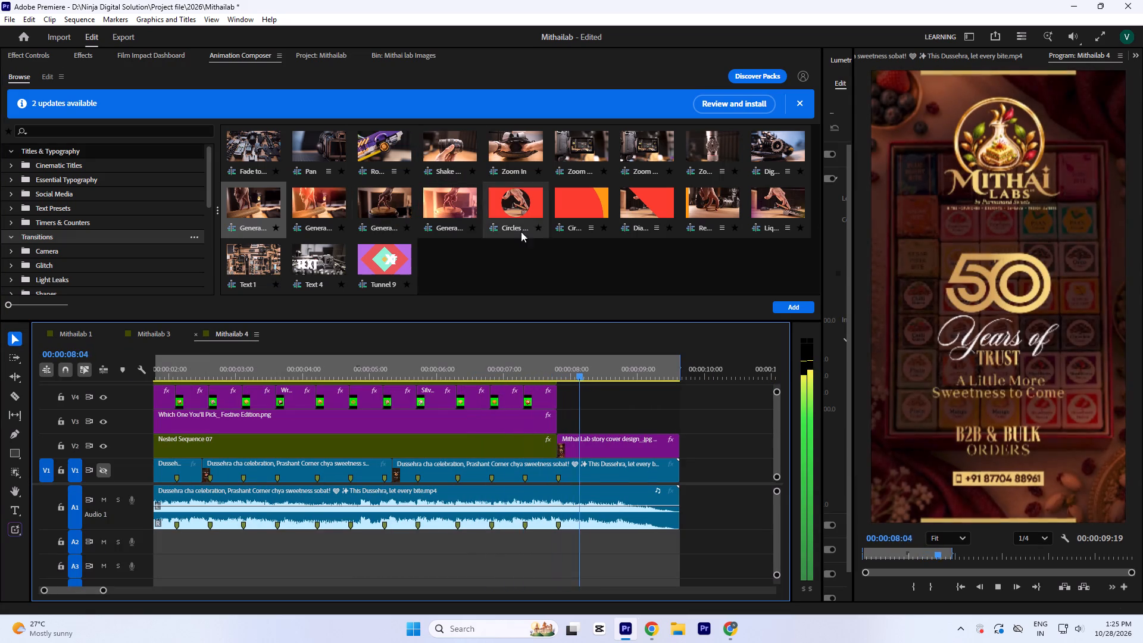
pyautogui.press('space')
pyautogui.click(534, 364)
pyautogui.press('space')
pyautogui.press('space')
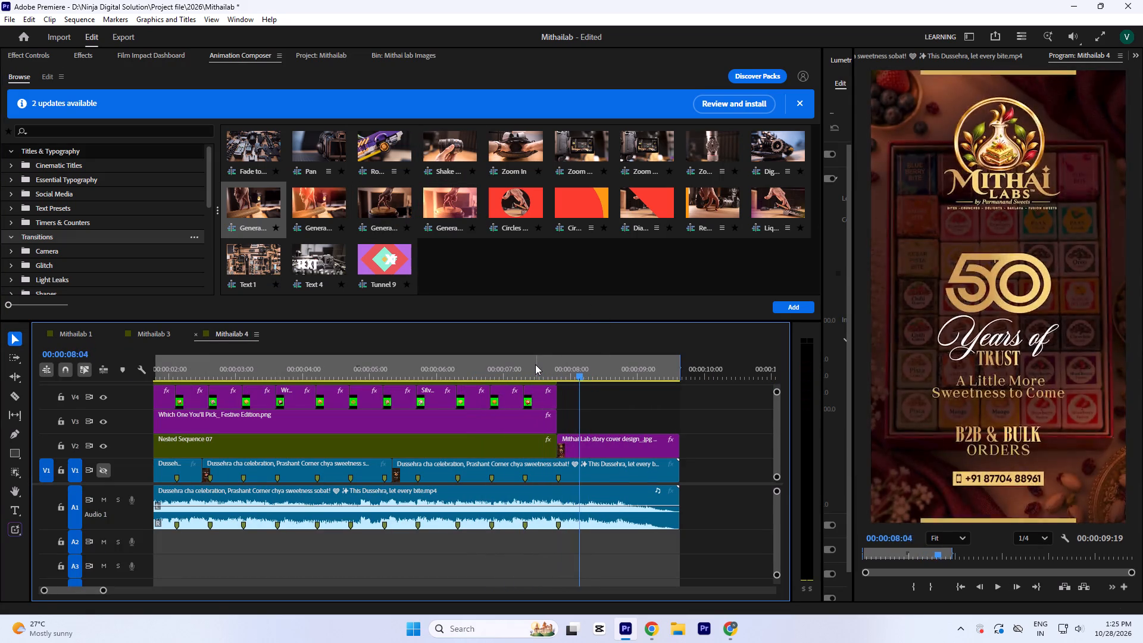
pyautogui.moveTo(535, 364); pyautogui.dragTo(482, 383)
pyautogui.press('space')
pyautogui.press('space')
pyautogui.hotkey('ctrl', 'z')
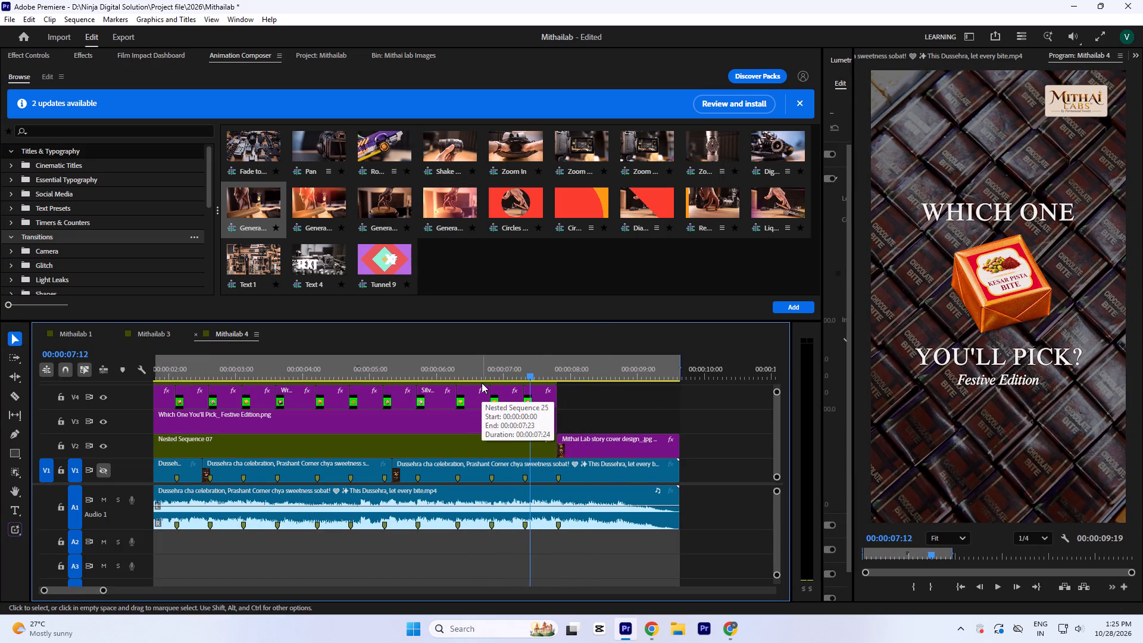
# Play back the last sweets and the dip to black into the story cover to check the fade's timing.
pyautogui.click(480, 366)
pyautogui.press('space')
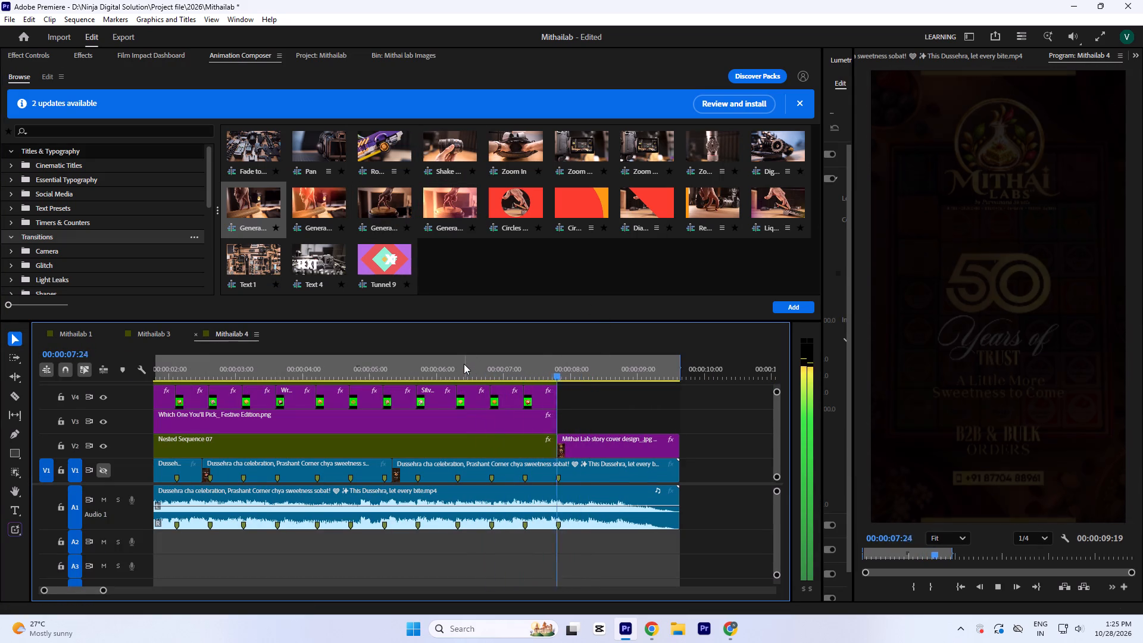
pyautogui.press('space')
pyautogui.click(472, 359)
pyautogui.press('space')
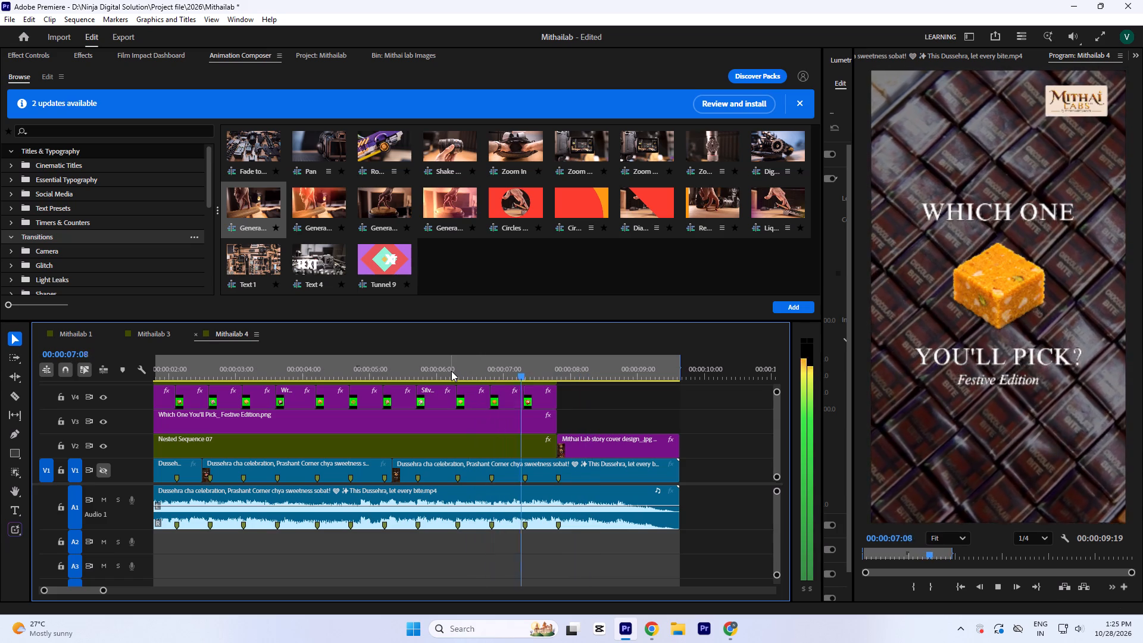
pyautogui.press('space')
pyautogui.click(549, 366)
pyautogui.press('space')
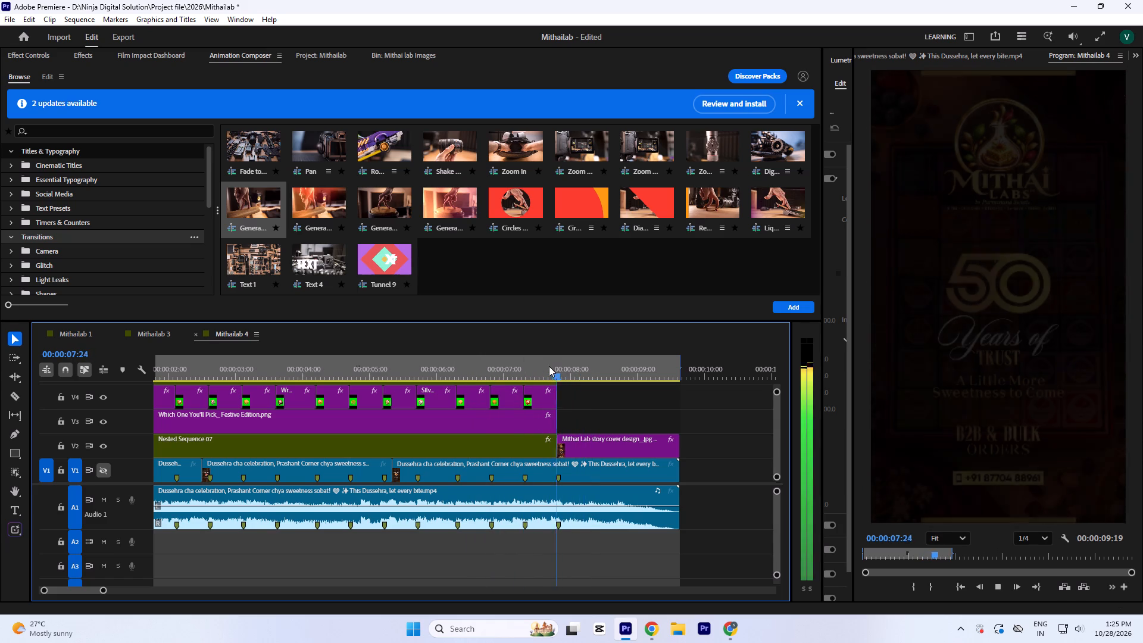
pyautogui.press('space')
pyautogui.press('space')
pyautogui.press('space')
pyautogui.click(455, 360)
pyautogui.press('space')
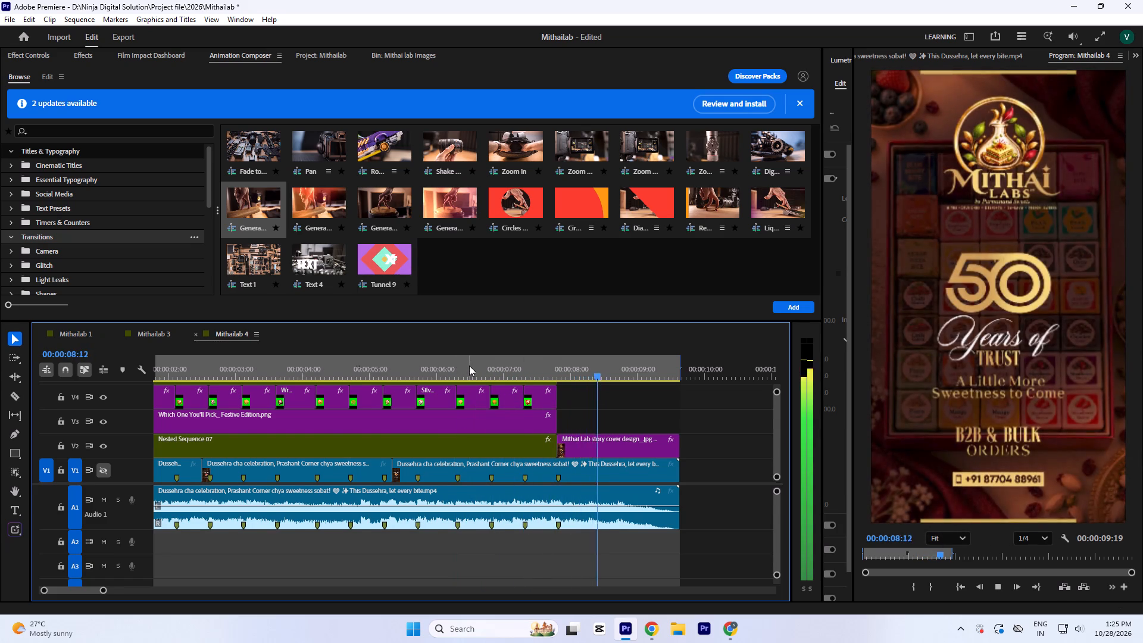
# Play back Mithailab 4 from the start to review the sweets, title and logo over the chocolate background.
pyautogui.press('Return')
pyautogui.press('-')
pyautogui.press('-')
pyautogui.press('-')
pyautogui.press('=')
pyautogui.press('=')
pyautogui.press('=')
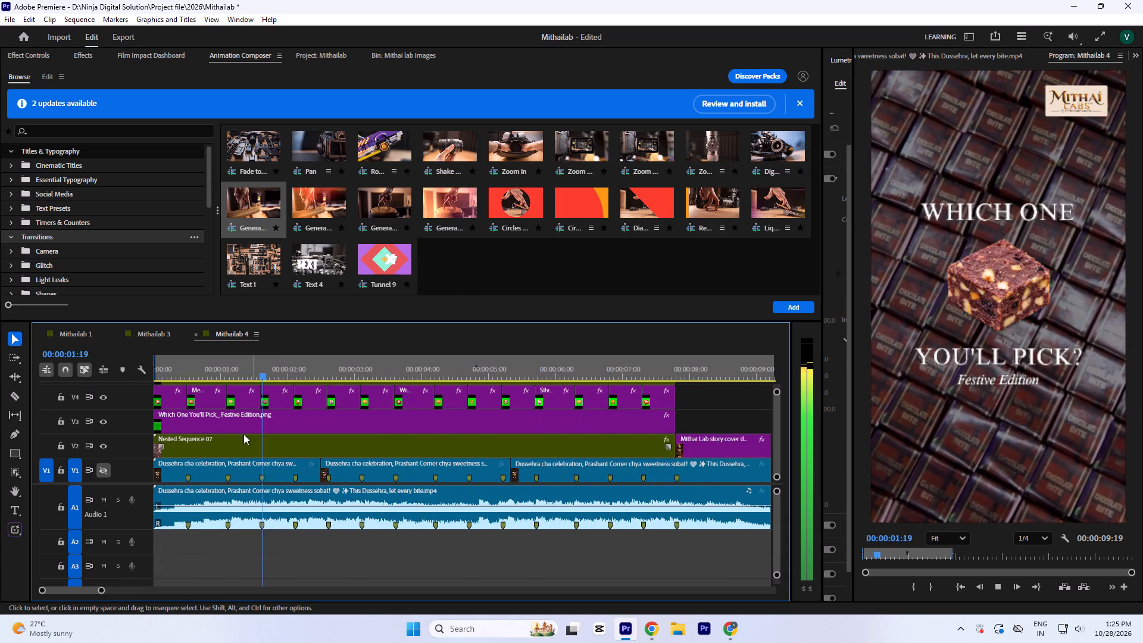
pyautogui.press('-')
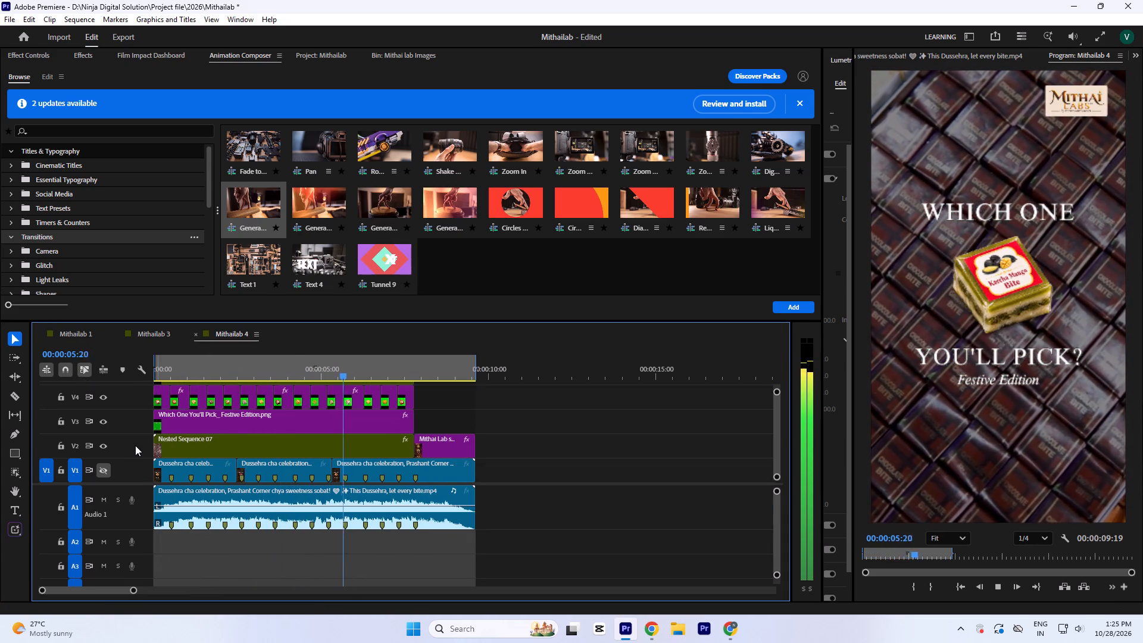
pyautogui.press('space')
# Centre the Mithai Labs logo nested sequence horizontally above the title by setting its Position to 540, 124.
pyautogui.click(292, 444)
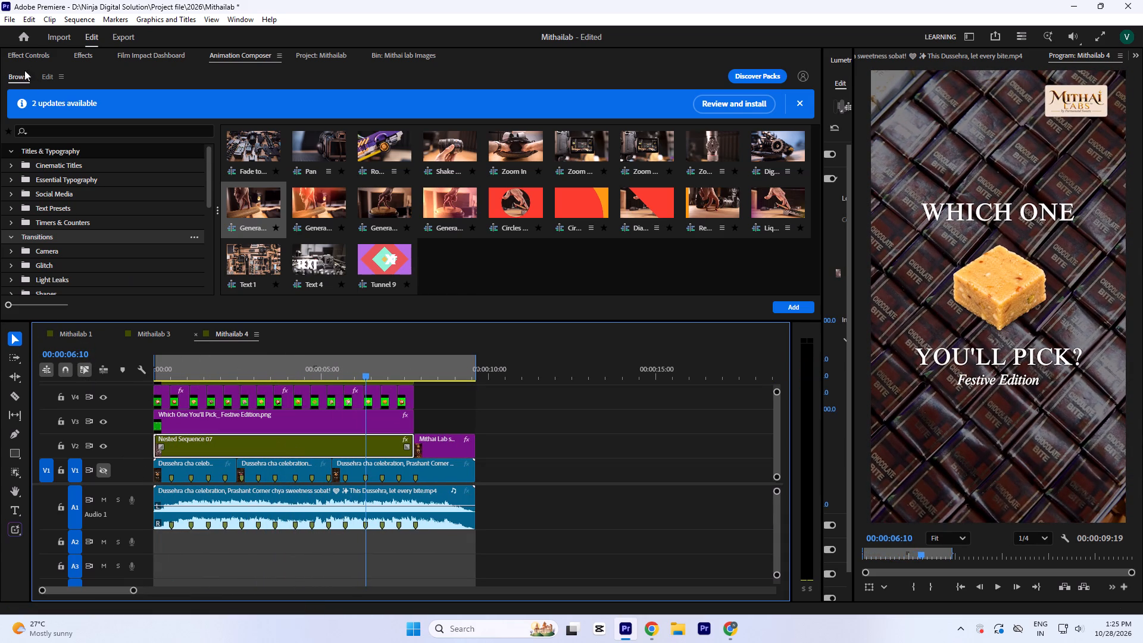
pyautogui.click(30, 53)
pyautogui.scroll(-6, 241, 214)
pyautogui.click(351, 376)
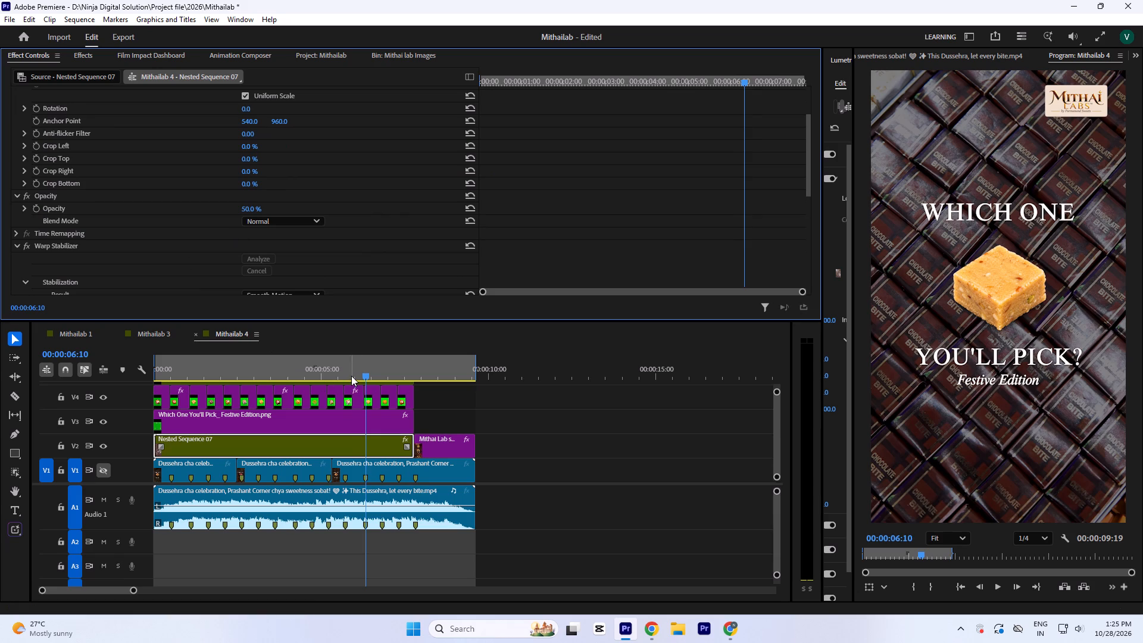
pyautogui.press('space')
pyautogui.press('space')
pyautogui.write('`=')
pyautogui.click(408, 230)
pyautogui.press('`')
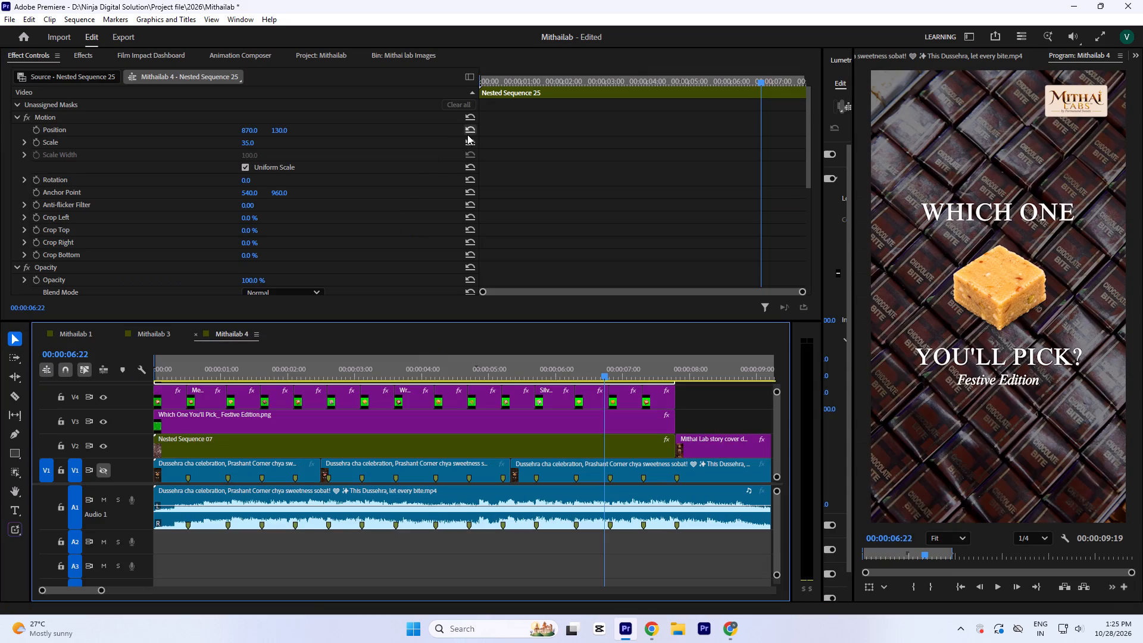
pyautogui.click(469, 130)
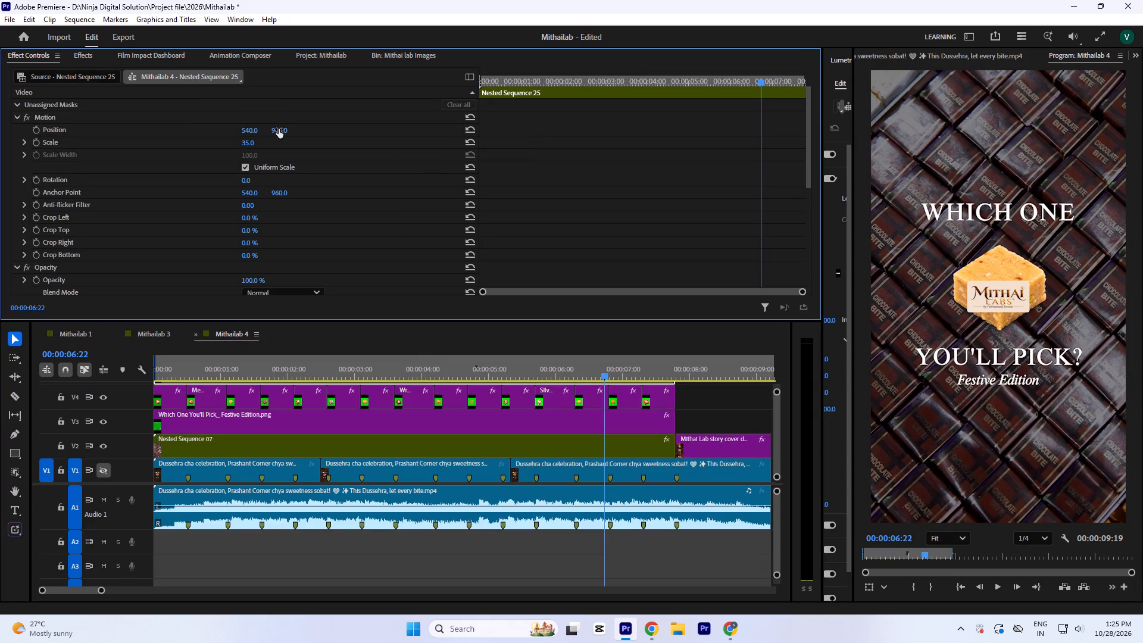
pyautogui.moveTo(279, 129); pyautogui.dragTo(302, 619)
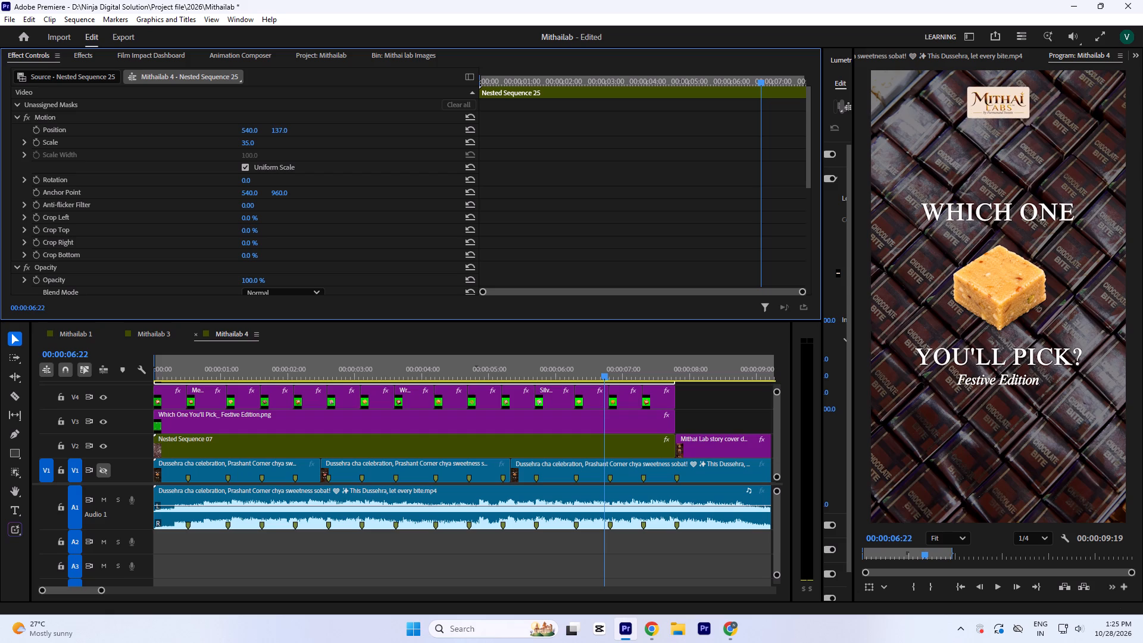
pyautogui.moveTo(302, 619); pyautogui.dragTo(302, 620)
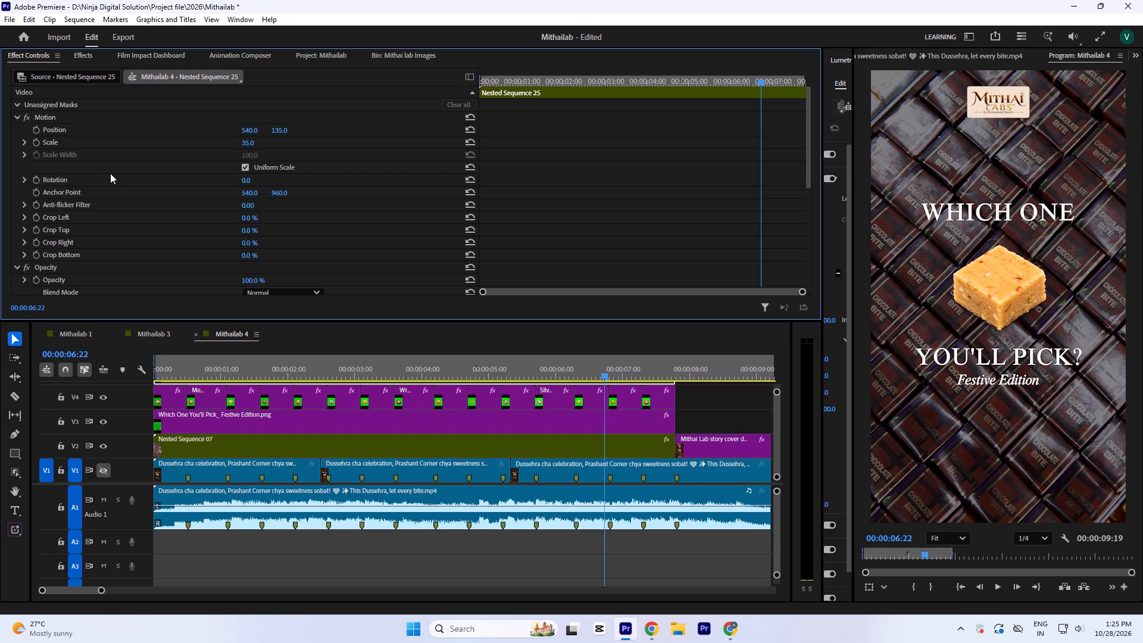
pyautogui.moveTo(282, 130); pyautogui.dragTo(282, 137)
# Play back the sequence from the start through the story cover to check the logo's new placement.
pyautogui.click(605, 363)
pyautogui.press('-')
pyautogui.press('Return')
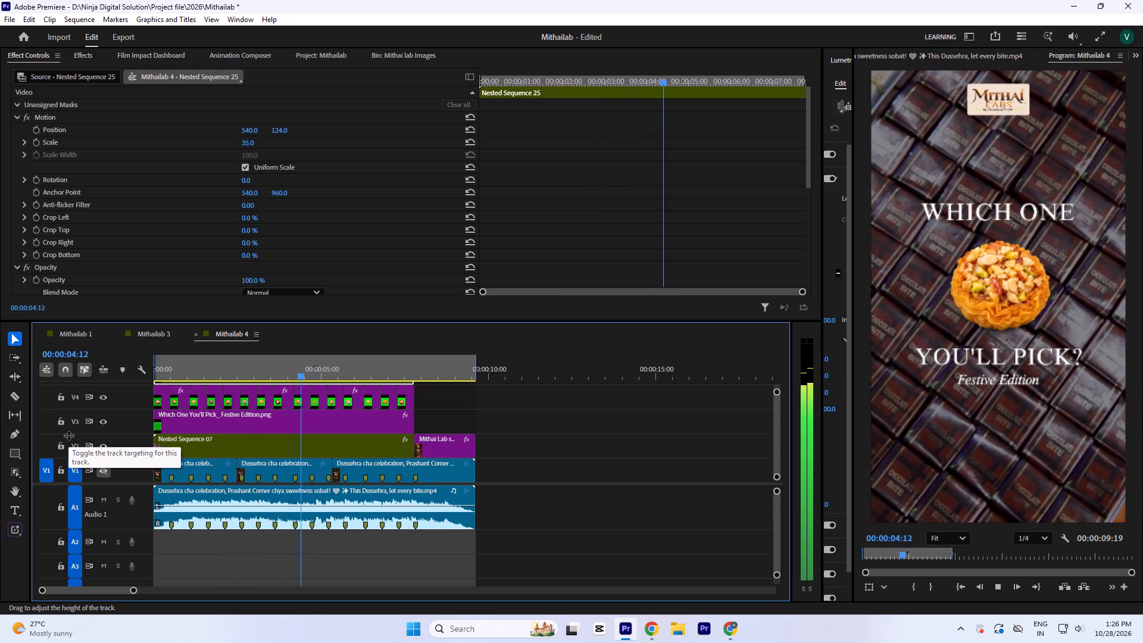
pyautogui.press('space')
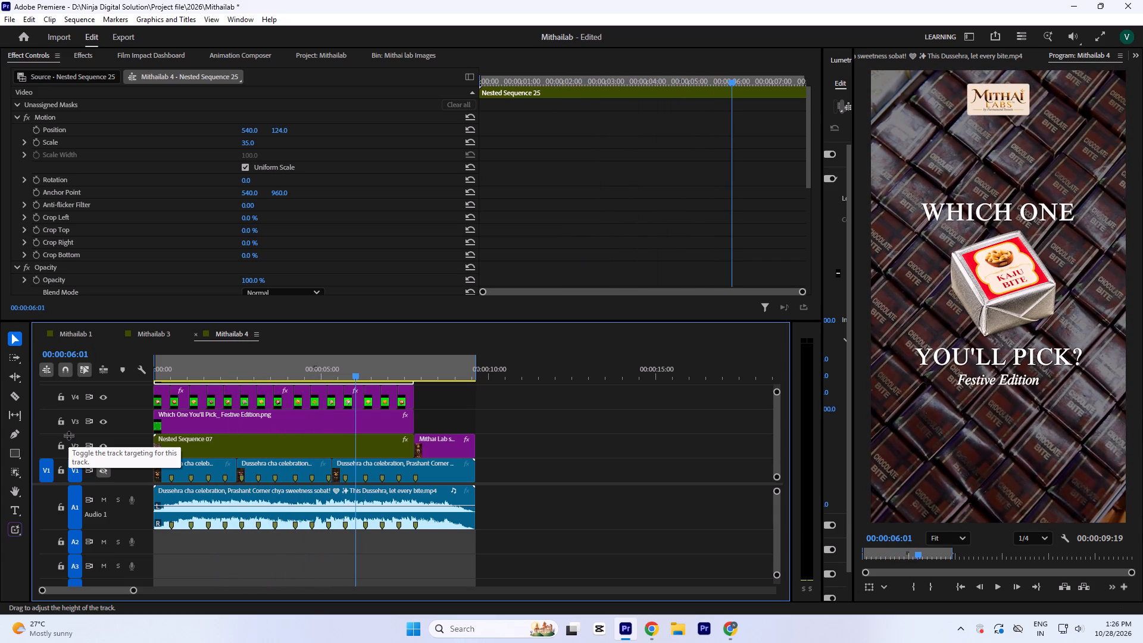
pyautogui.press('space')
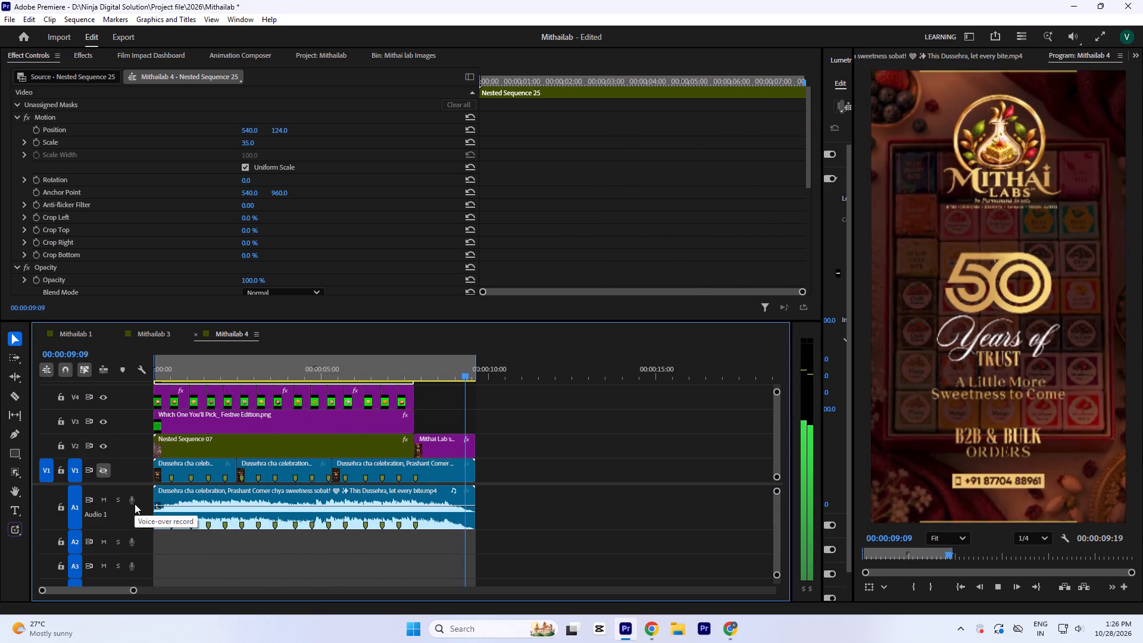
pyautogui.press('Return')
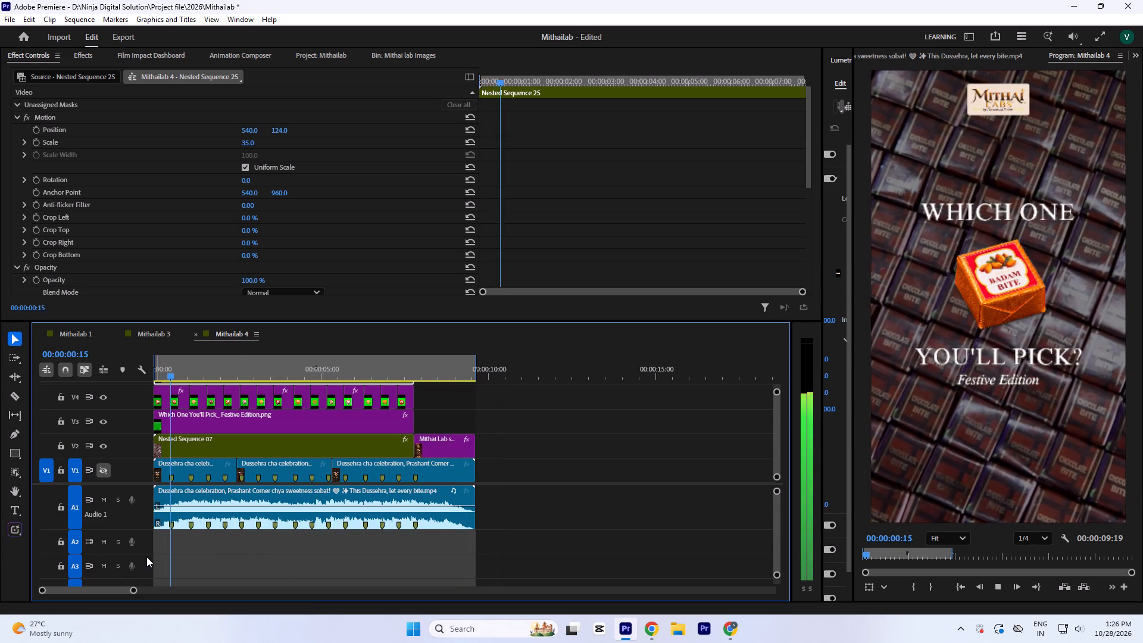
pyautogui.press('space')
# Save the Mithailab project.
pyautogui.hotkey('ctrl', 's')
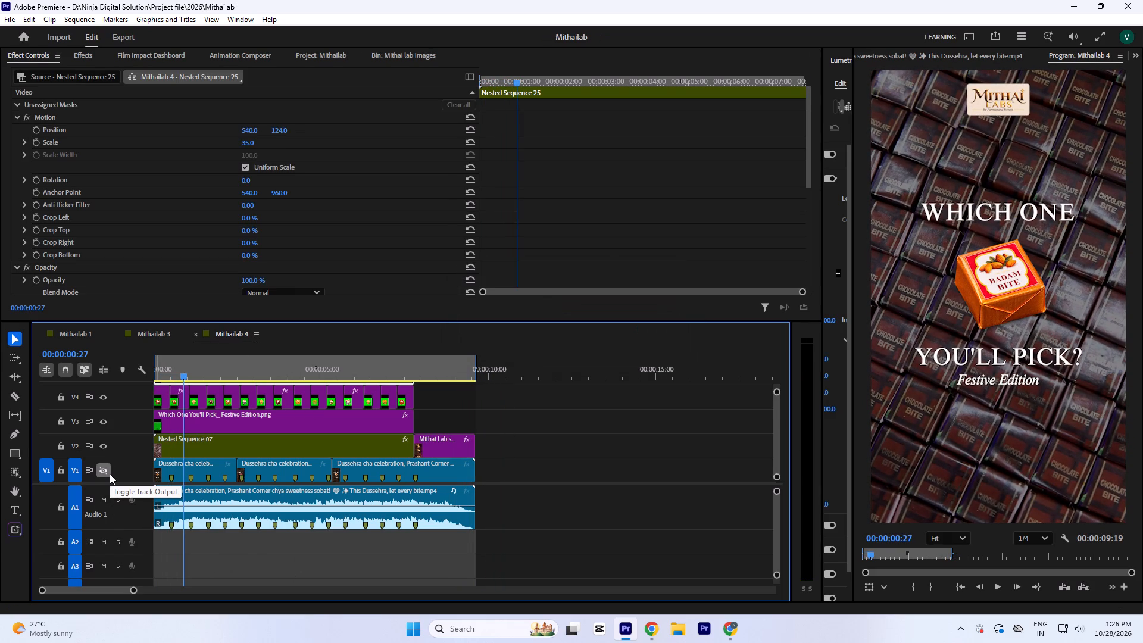
# Open the media export settings for Mithailab 4, check the encoding and bitrate options, and open the output location for Mithailab 4.mp4.
pyautogui.hotkey('ctrl', 'm')
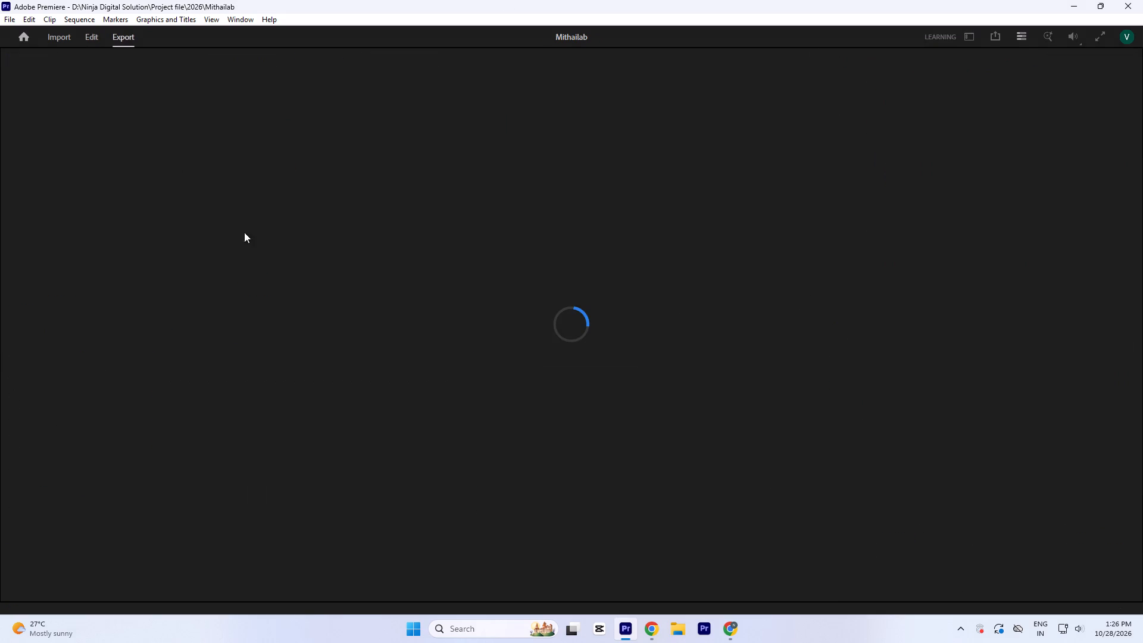
pyautogui.scroll(-20, 210, 342)
pyautogui.scroll(-8, 210, 342)
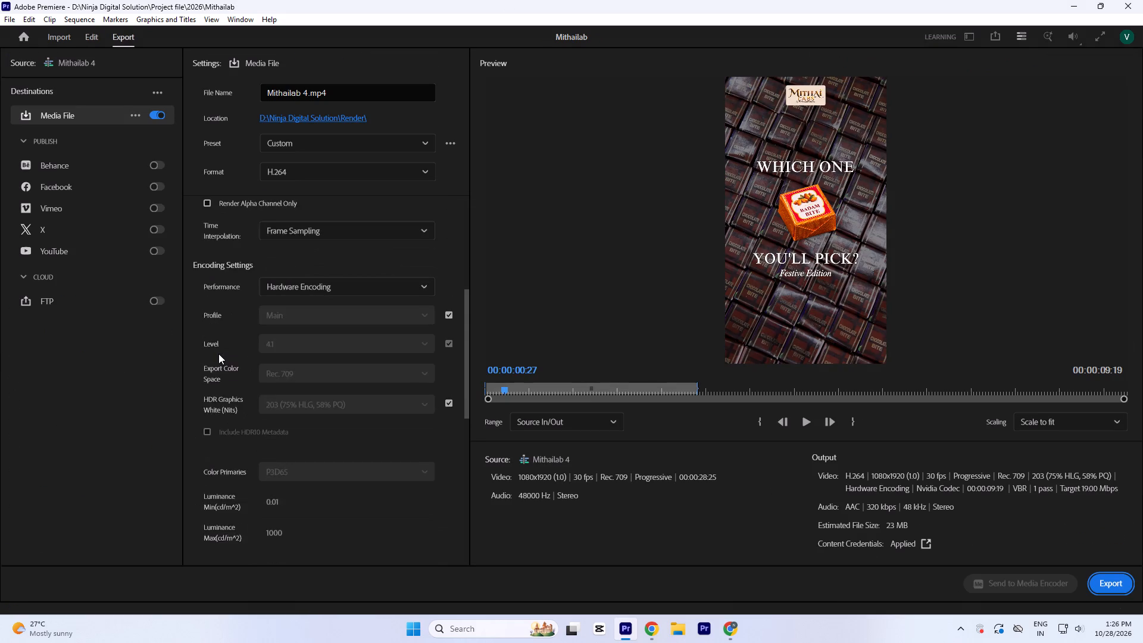
pyautogui.scroll(-20, 218, 354)
pyautogui.scroll(-11, 218, 354)
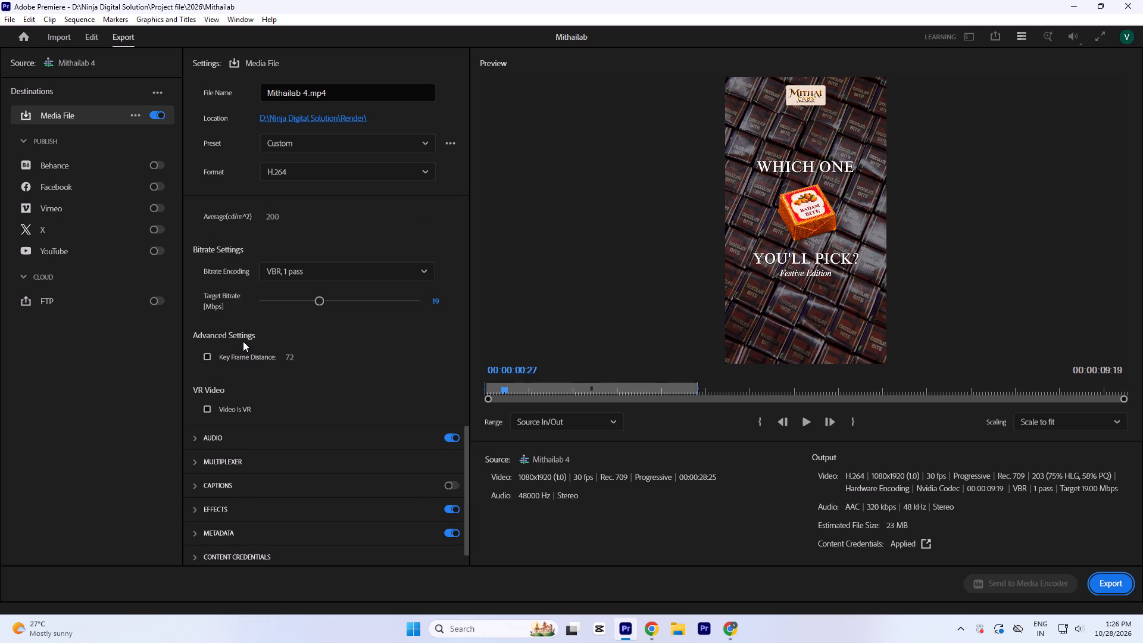
pyautogui.click(293, 119)
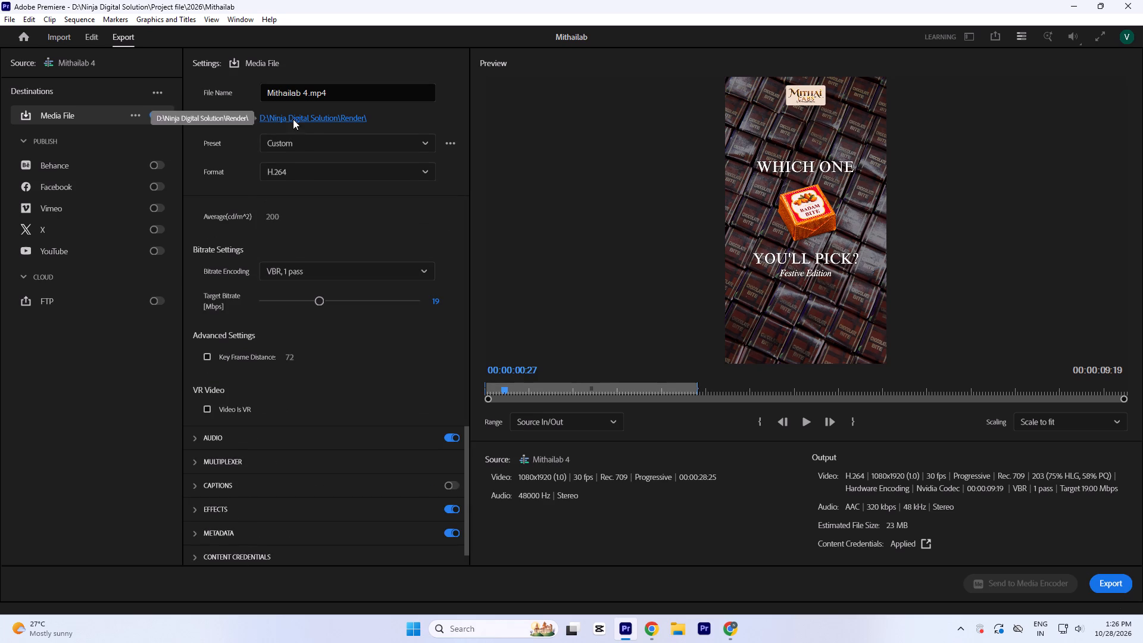
# Confirm the output location and export Mithailab 4.mp4 as H.264 to the Render folder.
pyautogui.press('Return')
pyautogui.click(1114, 584)
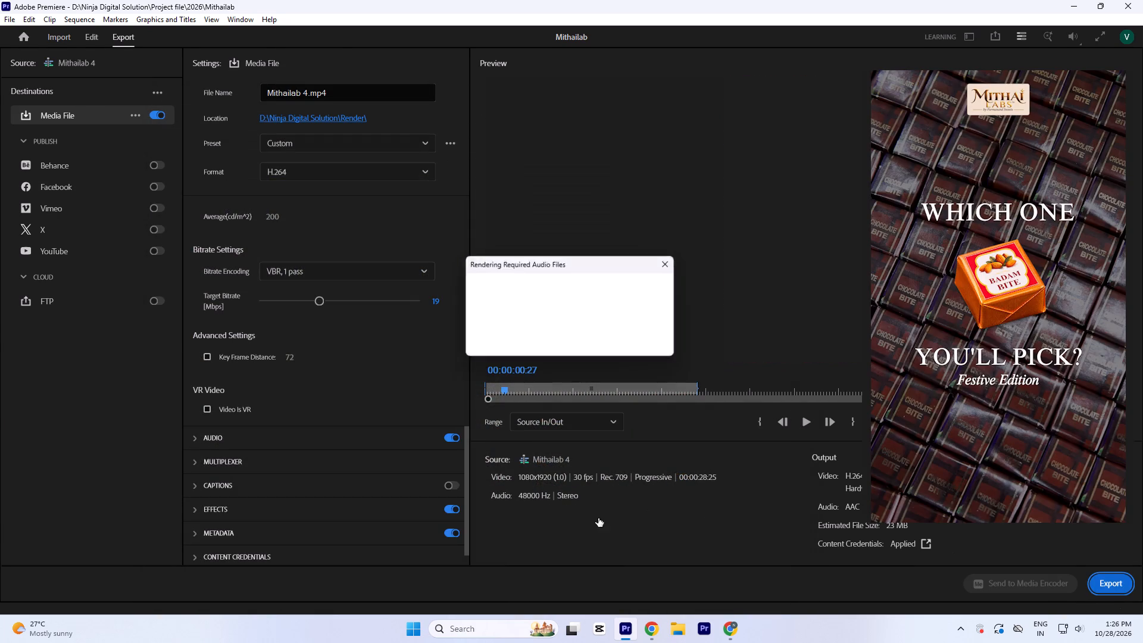
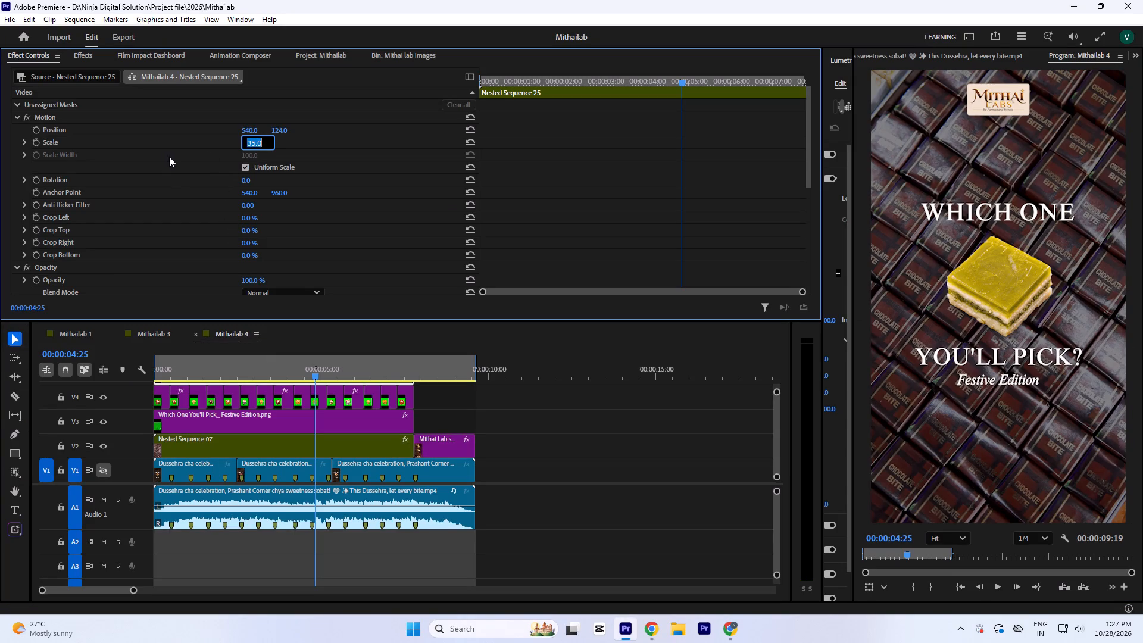
# Enlarge the Mithai Labs logo nested sequence, trying a Scale of 40 and settling on 50.
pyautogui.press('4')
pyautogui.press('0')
pyautogui.click(601, 175)
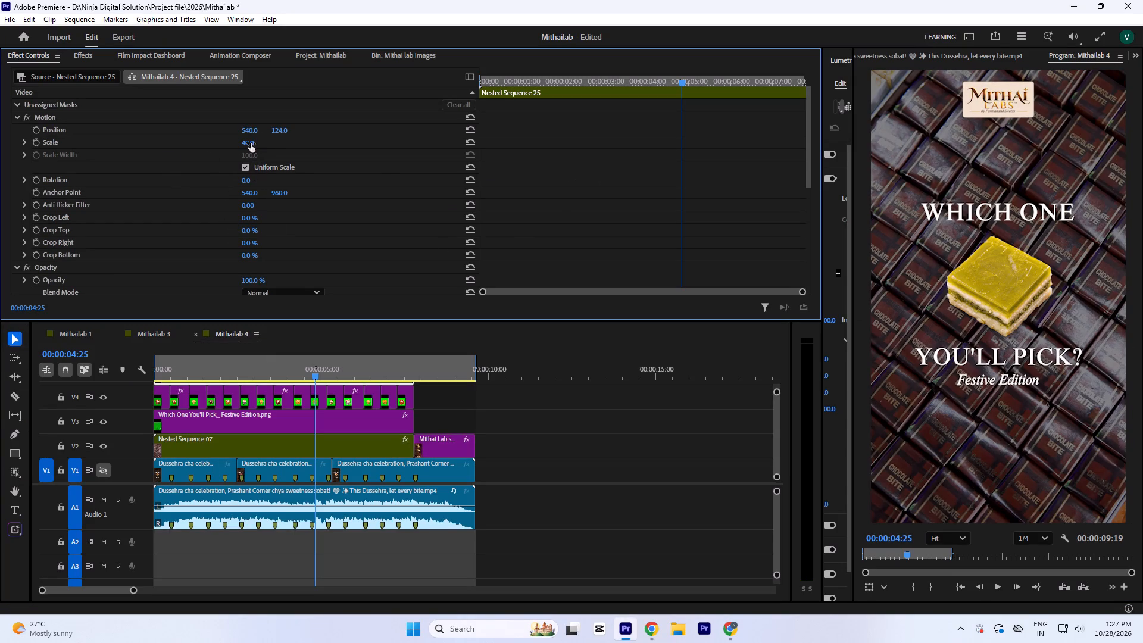
pyautogui.click(248, 141)
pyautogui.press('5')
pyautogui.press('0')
pyautogui.click(607, 155)
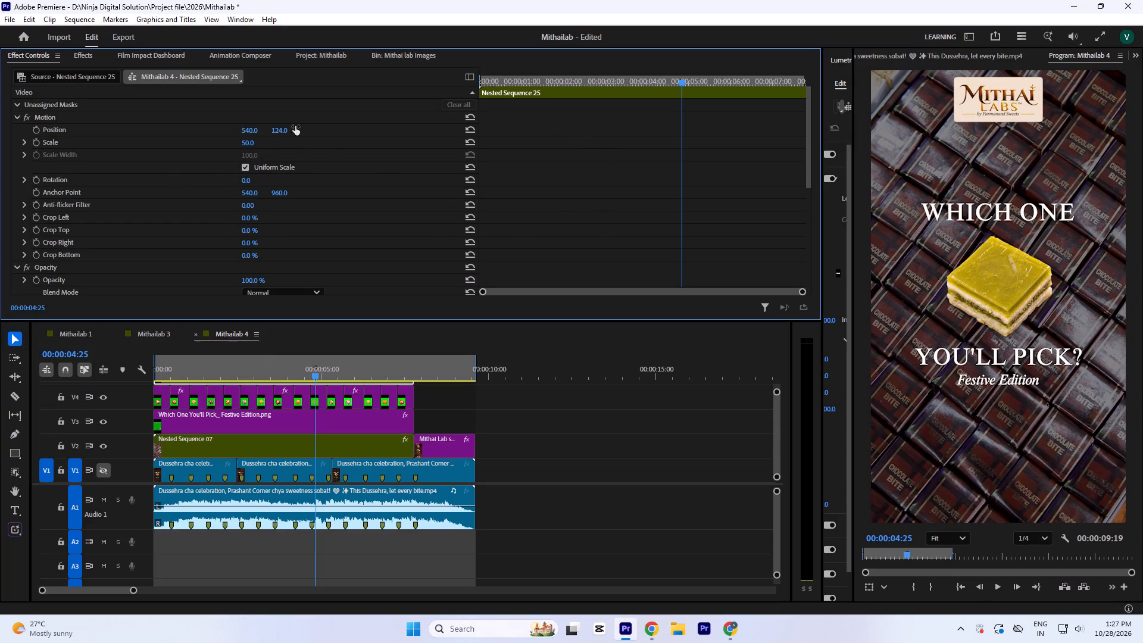
# Shift the enlarged logo slightly down in the frame by adjusting its vertical Position, and deselect the clip.
pyautogui.moveTo(280, 131); pyautogui.dragTo(280, 112)
pyautogui.click(538, 425)
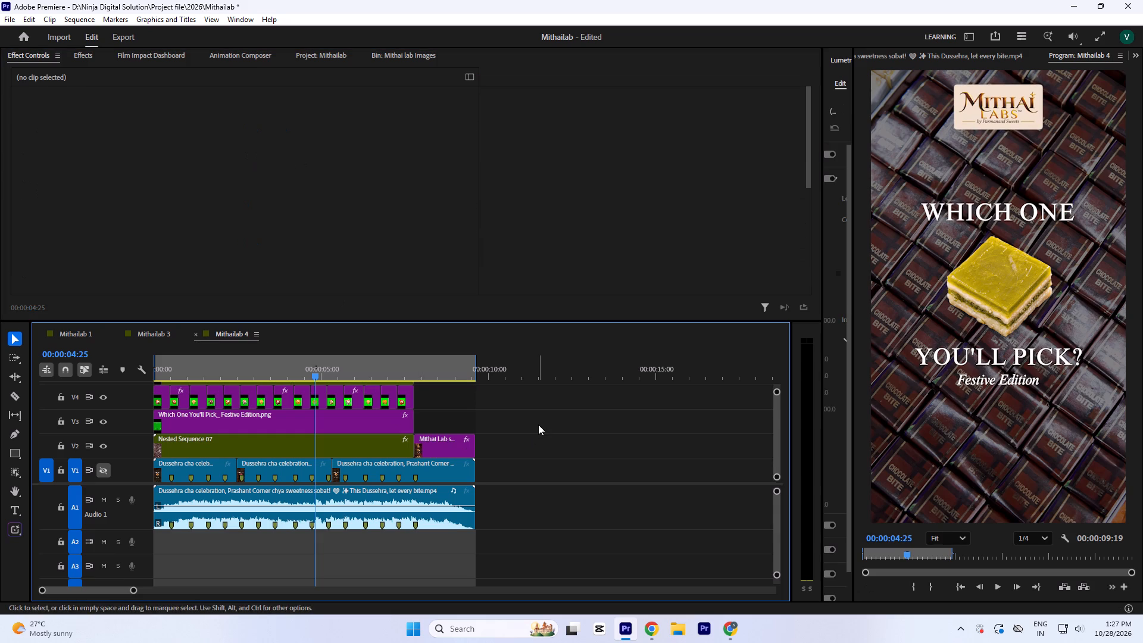
# Open the media export settings for Mithailab 4 and bring up the output file's save location.
pyautogui.hotkey('ctrl', 'm')
pyautogui.click(308, 121)
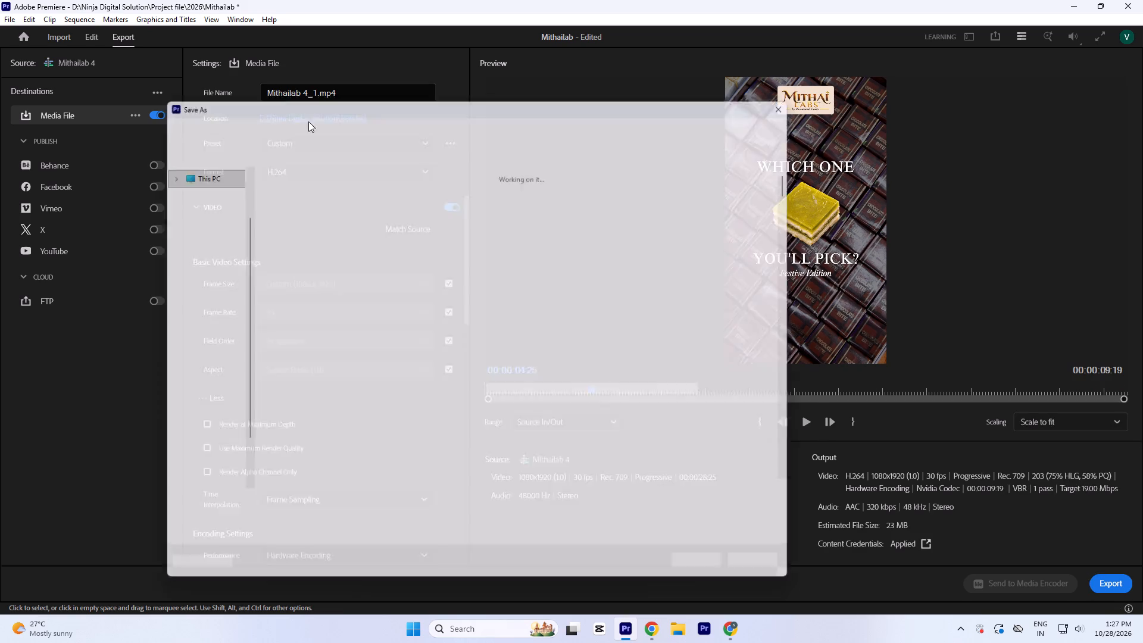
# Search the Render folder for "mith" and pick the existing Mithailab 4 video as the export's file name.
pyautogui.click(713, 121)
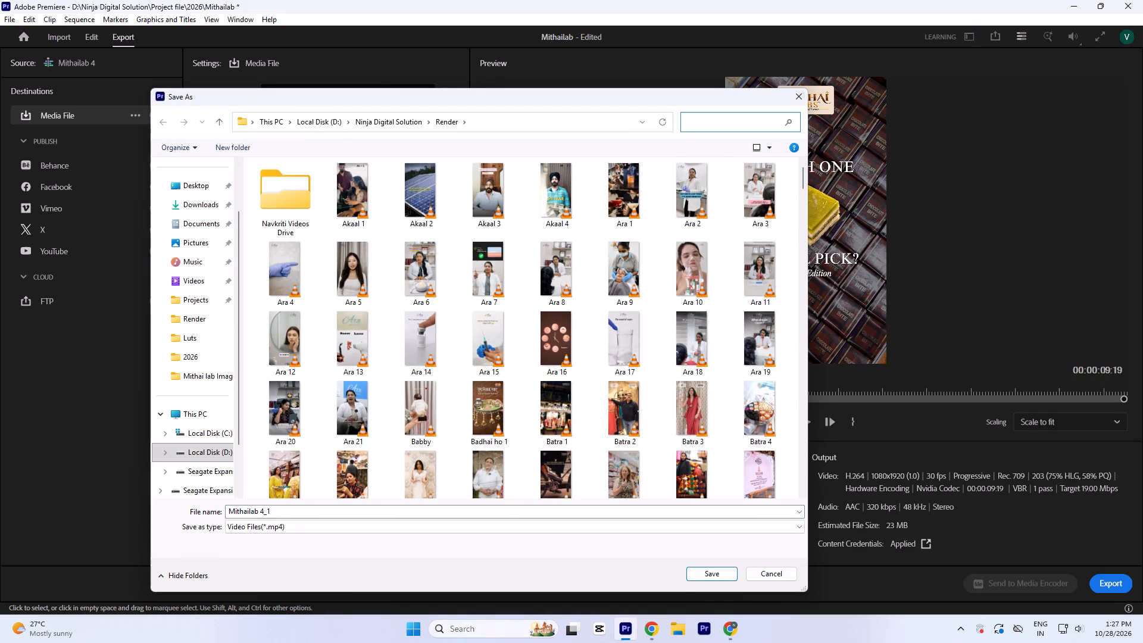
pyautogui.write('mith')
pyautogui.click(281, 204)
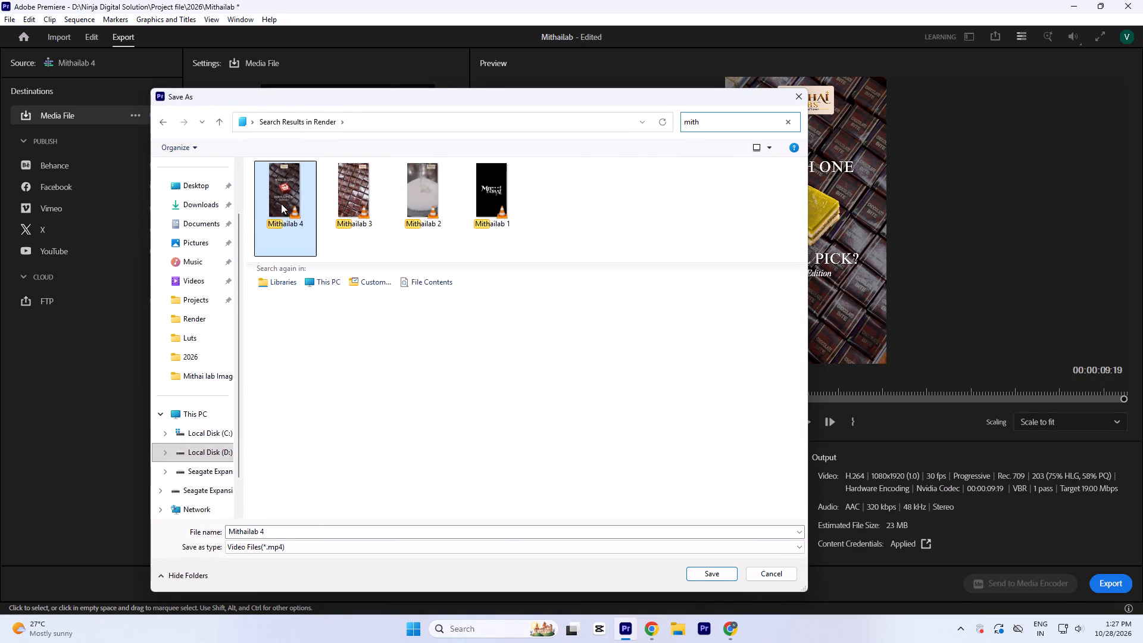
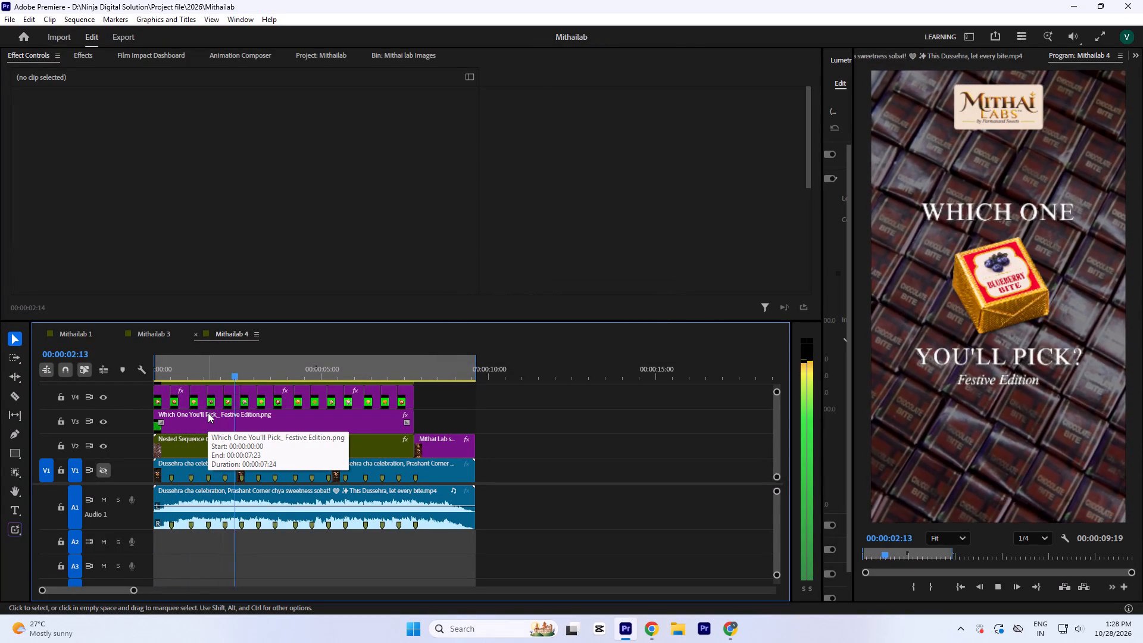
# Stop the preview playback of the Mithailab 4 sequence.
pyautogui.press('space')
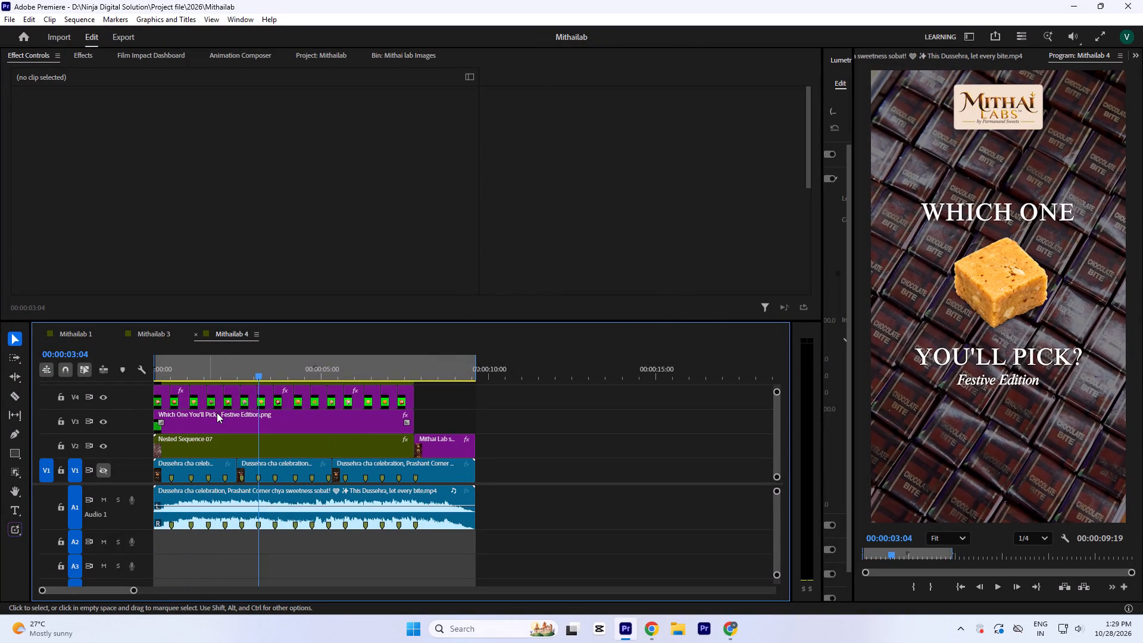
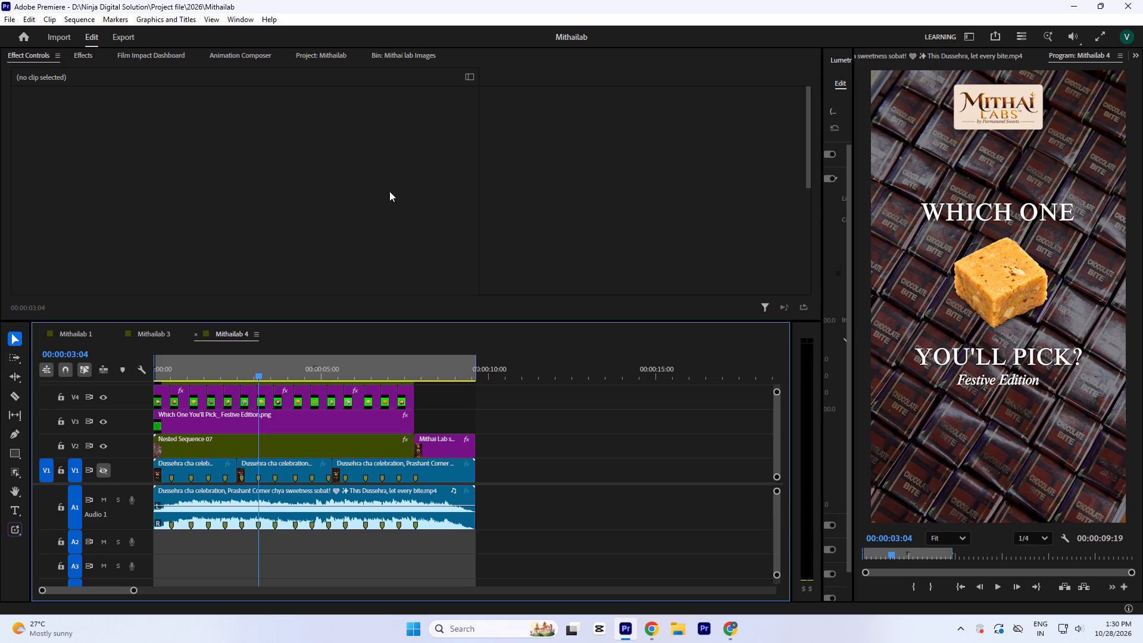
# Move the playhead to about 00:00:06:10 in the Mithailab 4 sequence to check that frame.
pyautogui.click(367, 370)
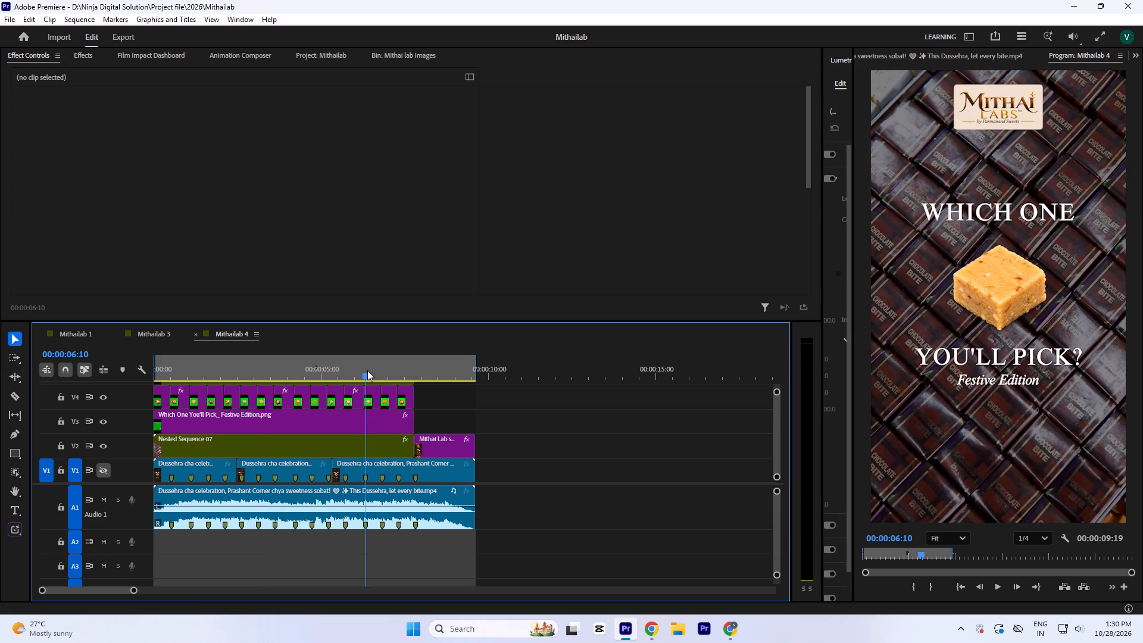